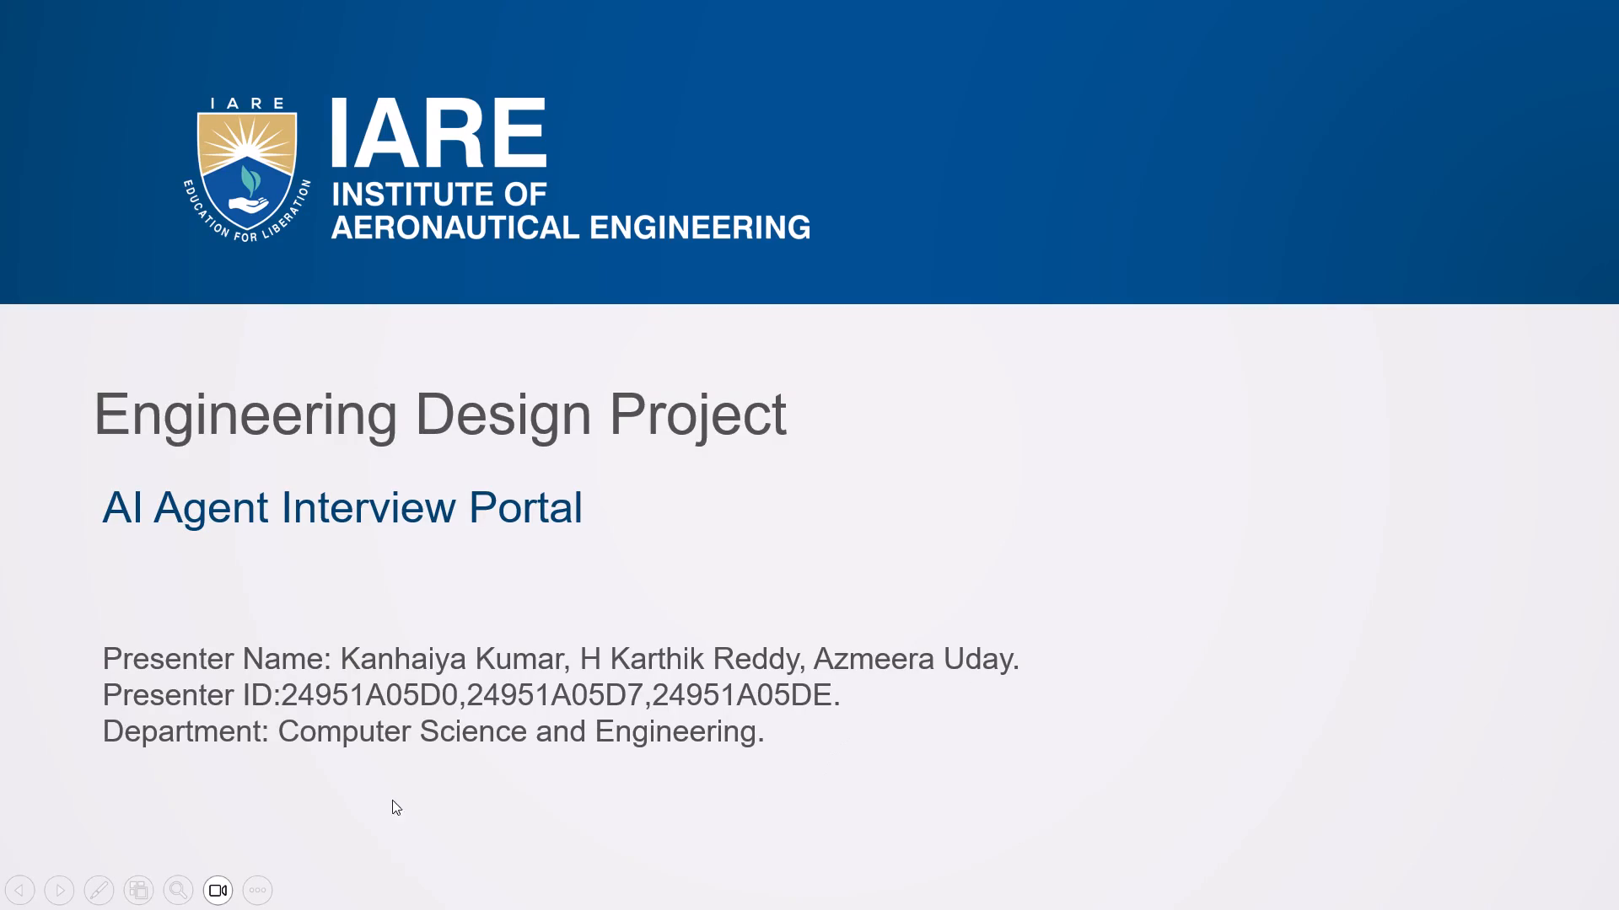
# Toggle the camera off in the running slide show and end the show to return to the slide editing view.
pyautogui.click(223, 891)
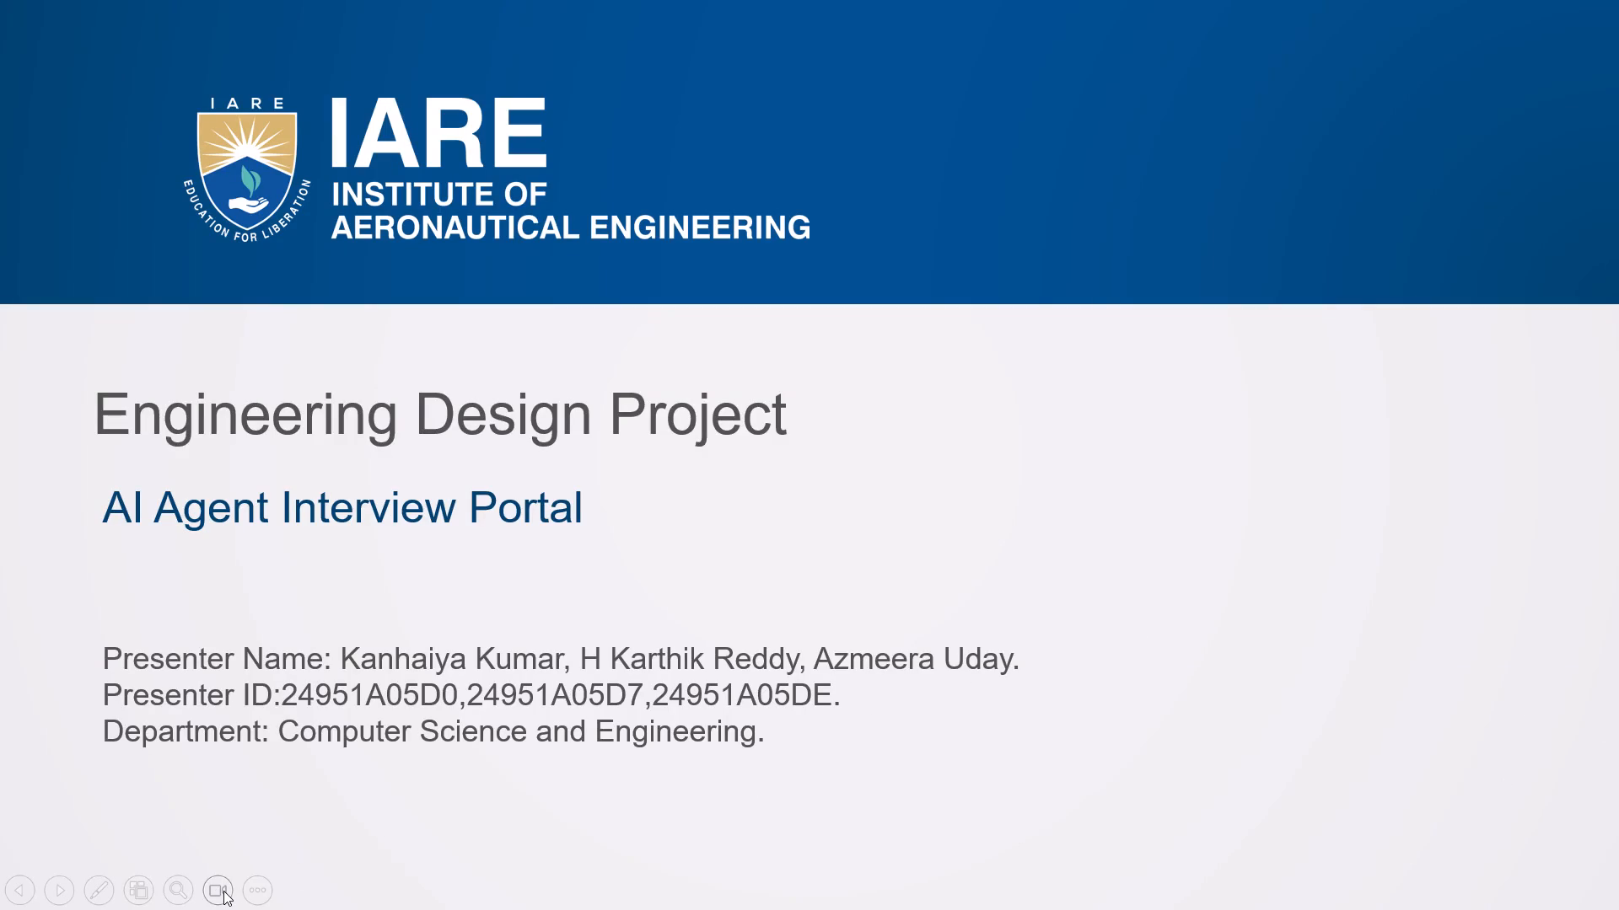
pyautogui.click(223, 891)
pyautogui.click(223, 891)
pyautogui.click(223, 891)
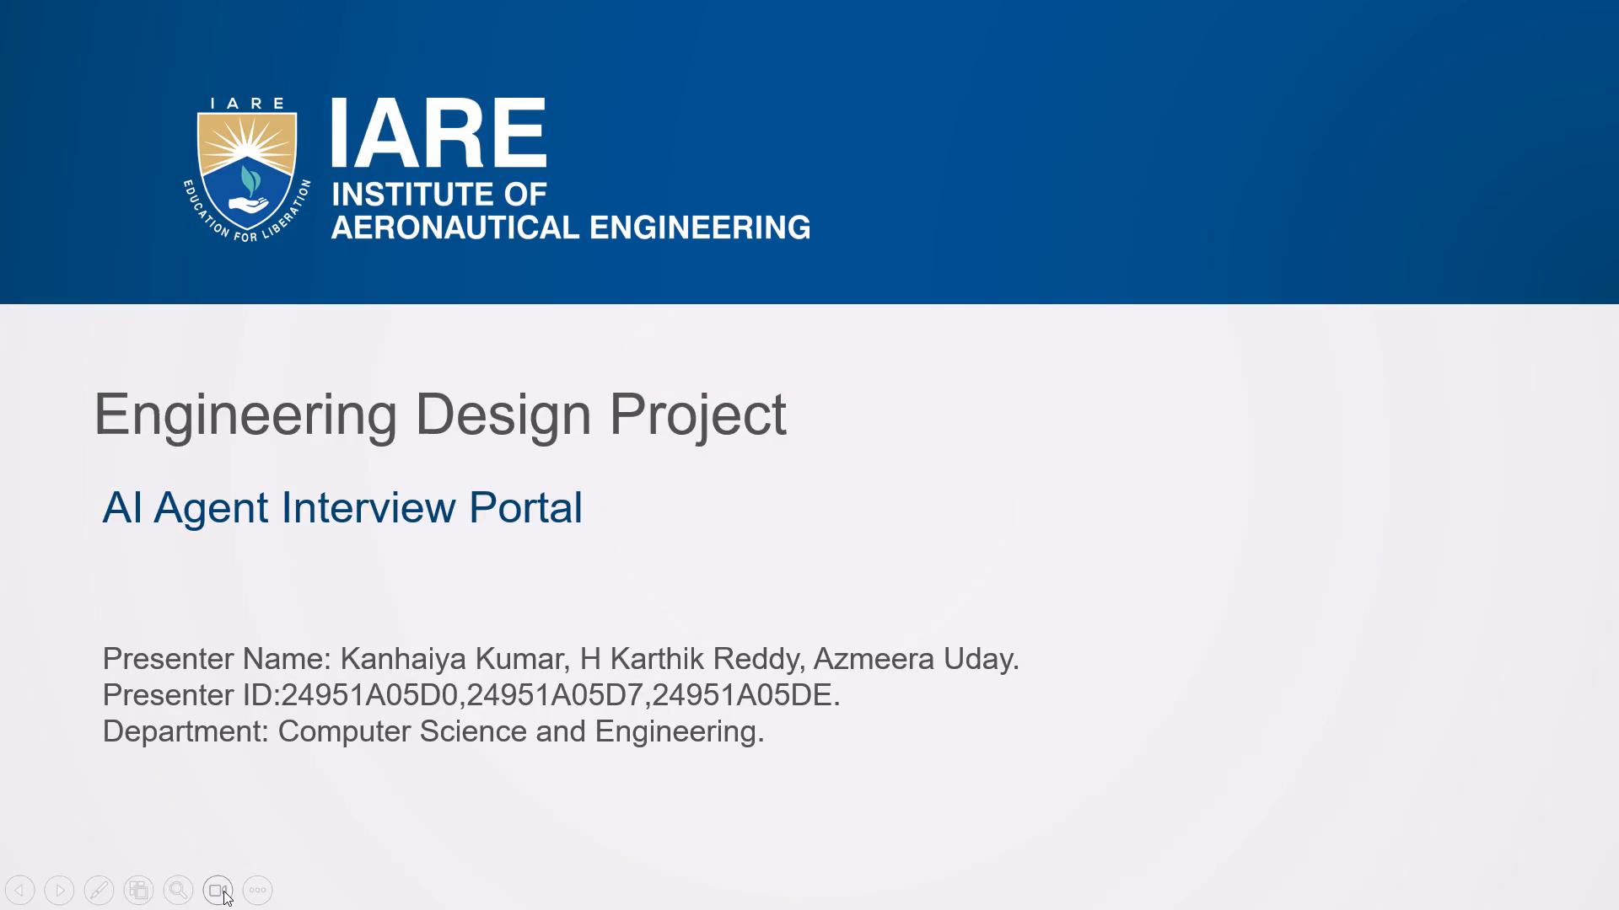
pyautogui.click(223, 891)
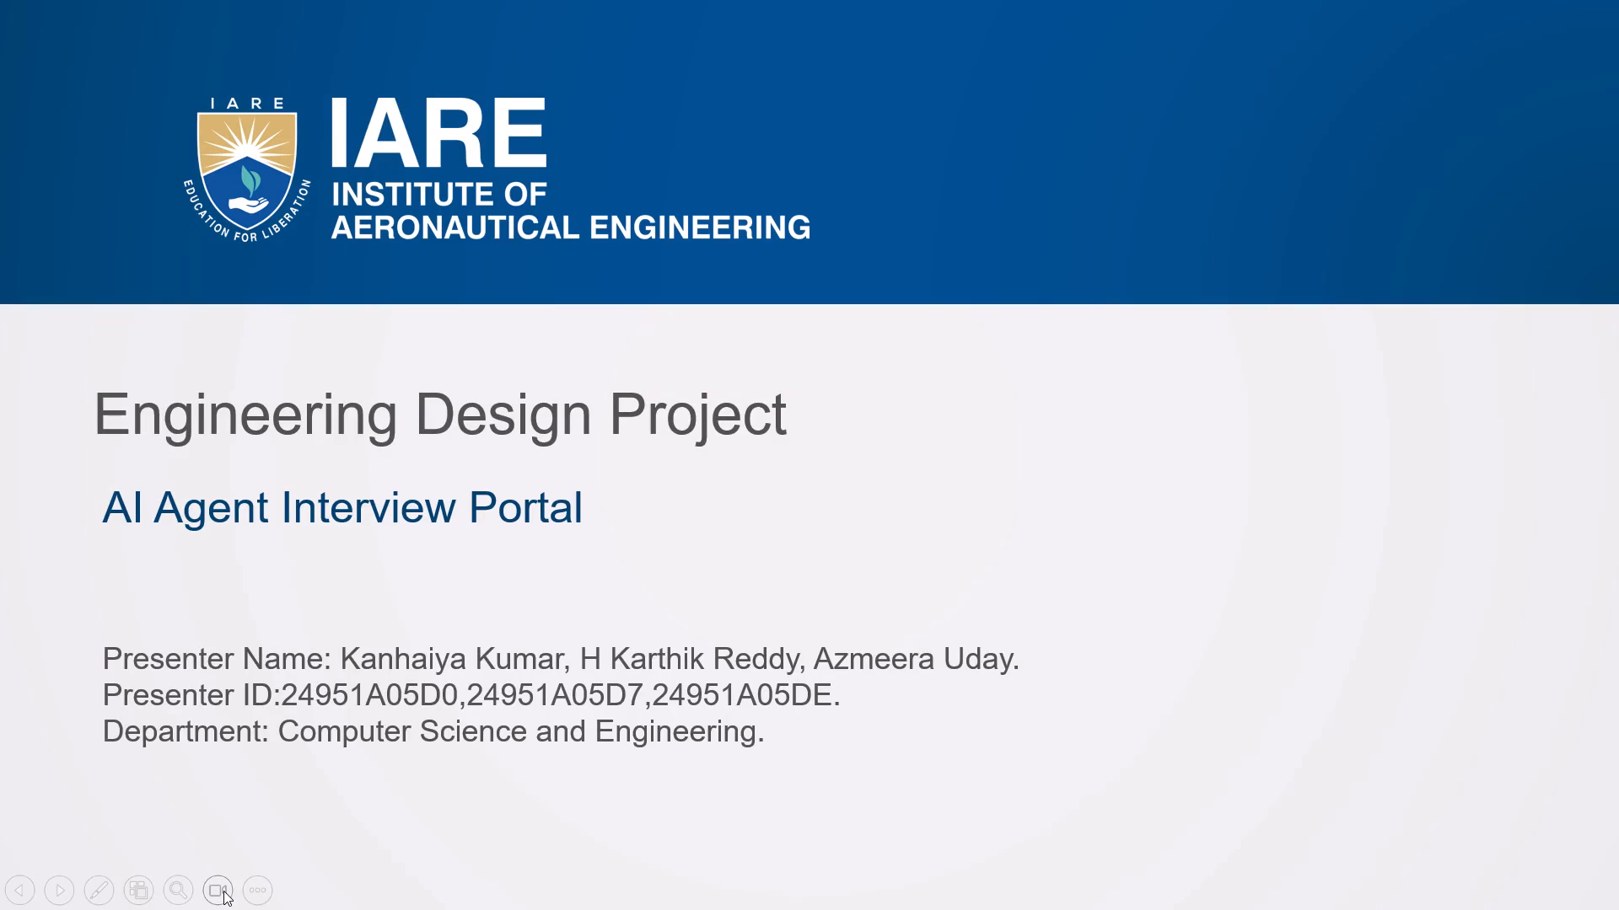
pyautogui.click(223, 891)
pyautogui.click(223, 891)
pyautogui.moveTo(223, 891); pyautogui.dragTo(1083, 135)
pyautogui.press('Escape')
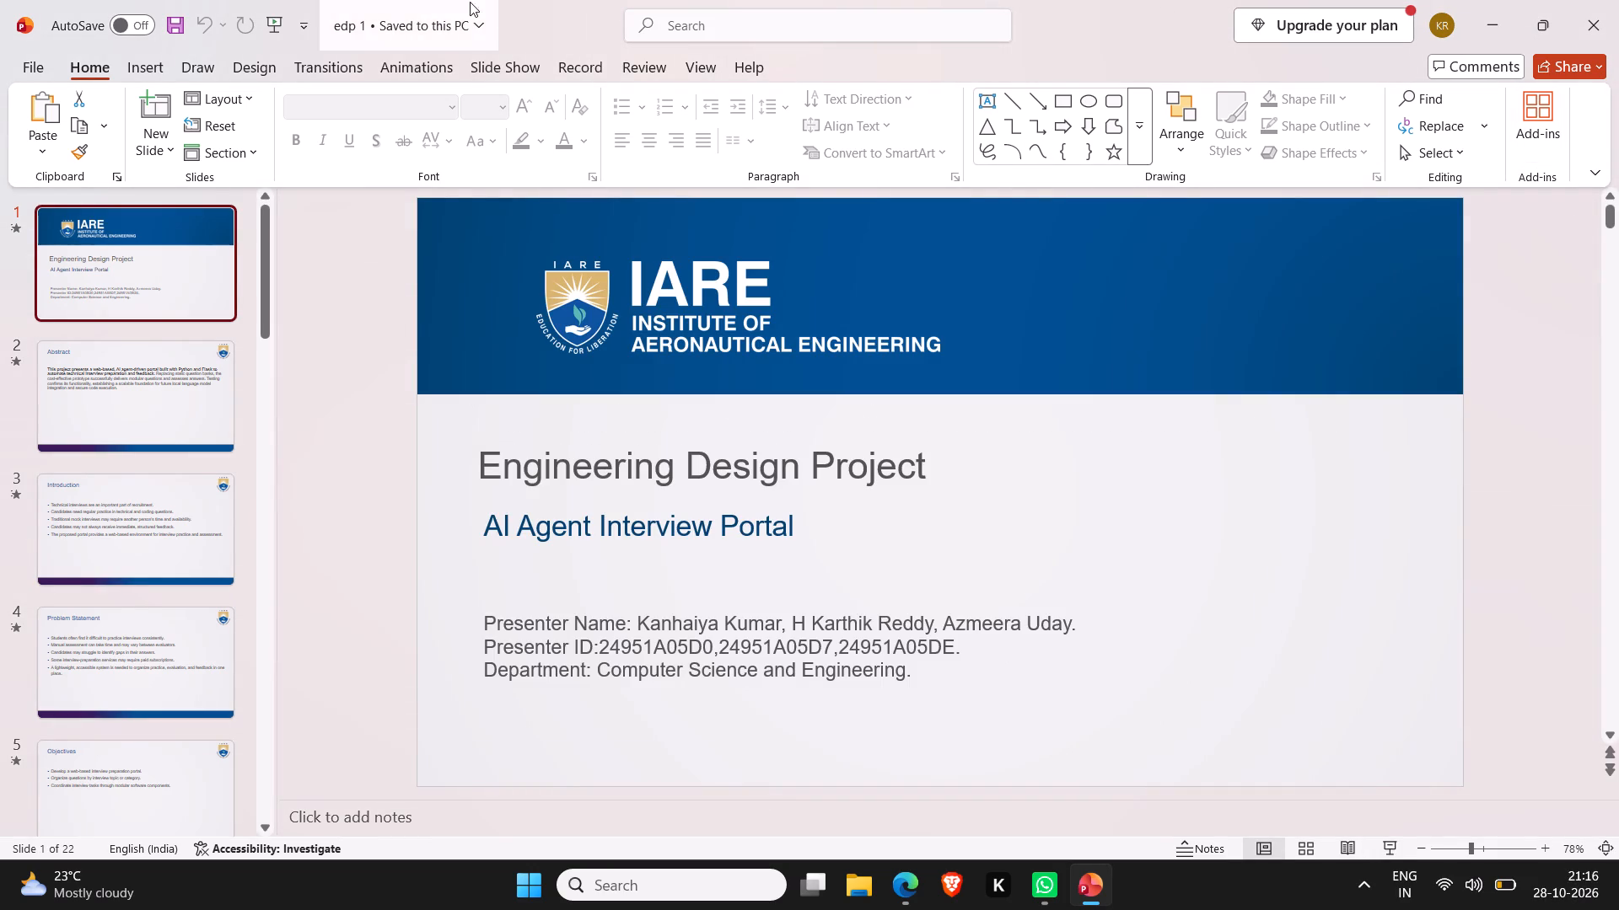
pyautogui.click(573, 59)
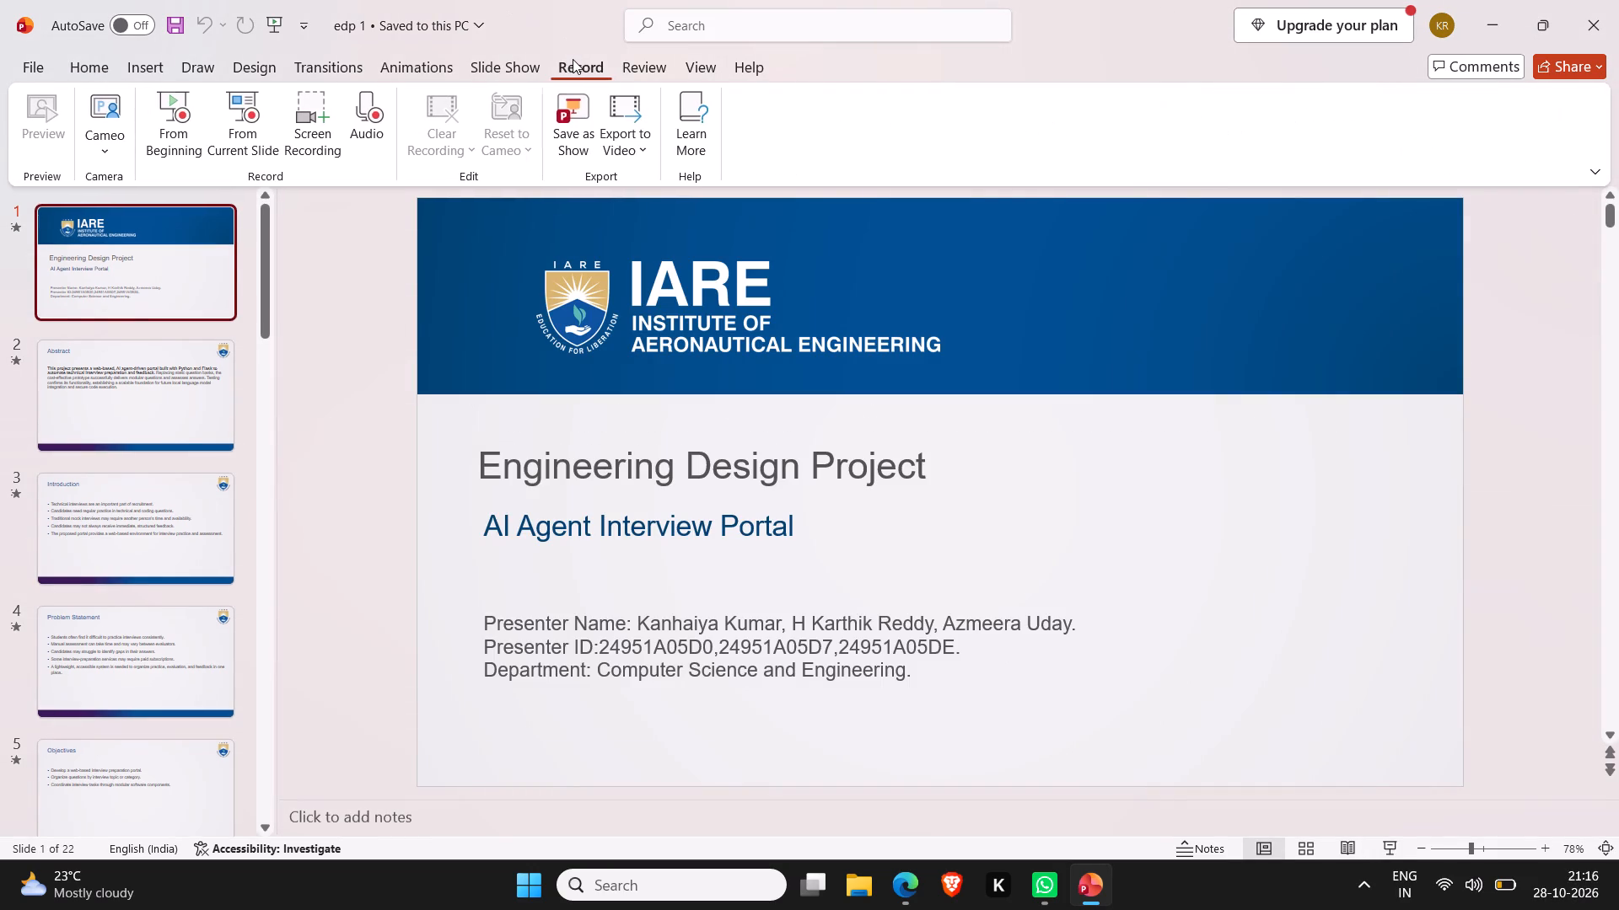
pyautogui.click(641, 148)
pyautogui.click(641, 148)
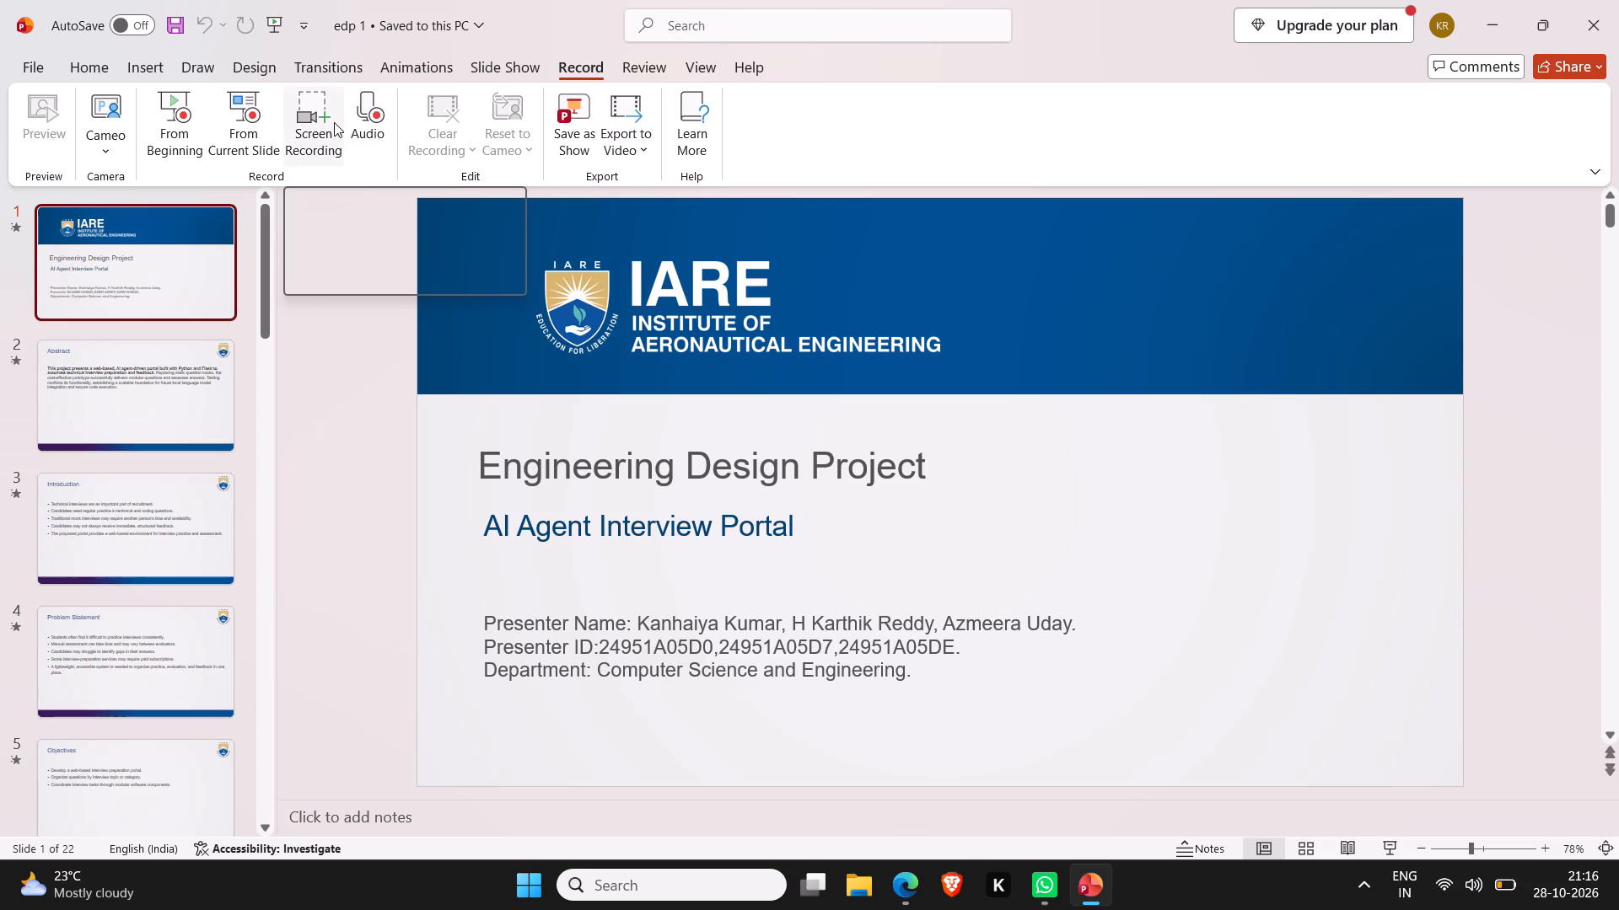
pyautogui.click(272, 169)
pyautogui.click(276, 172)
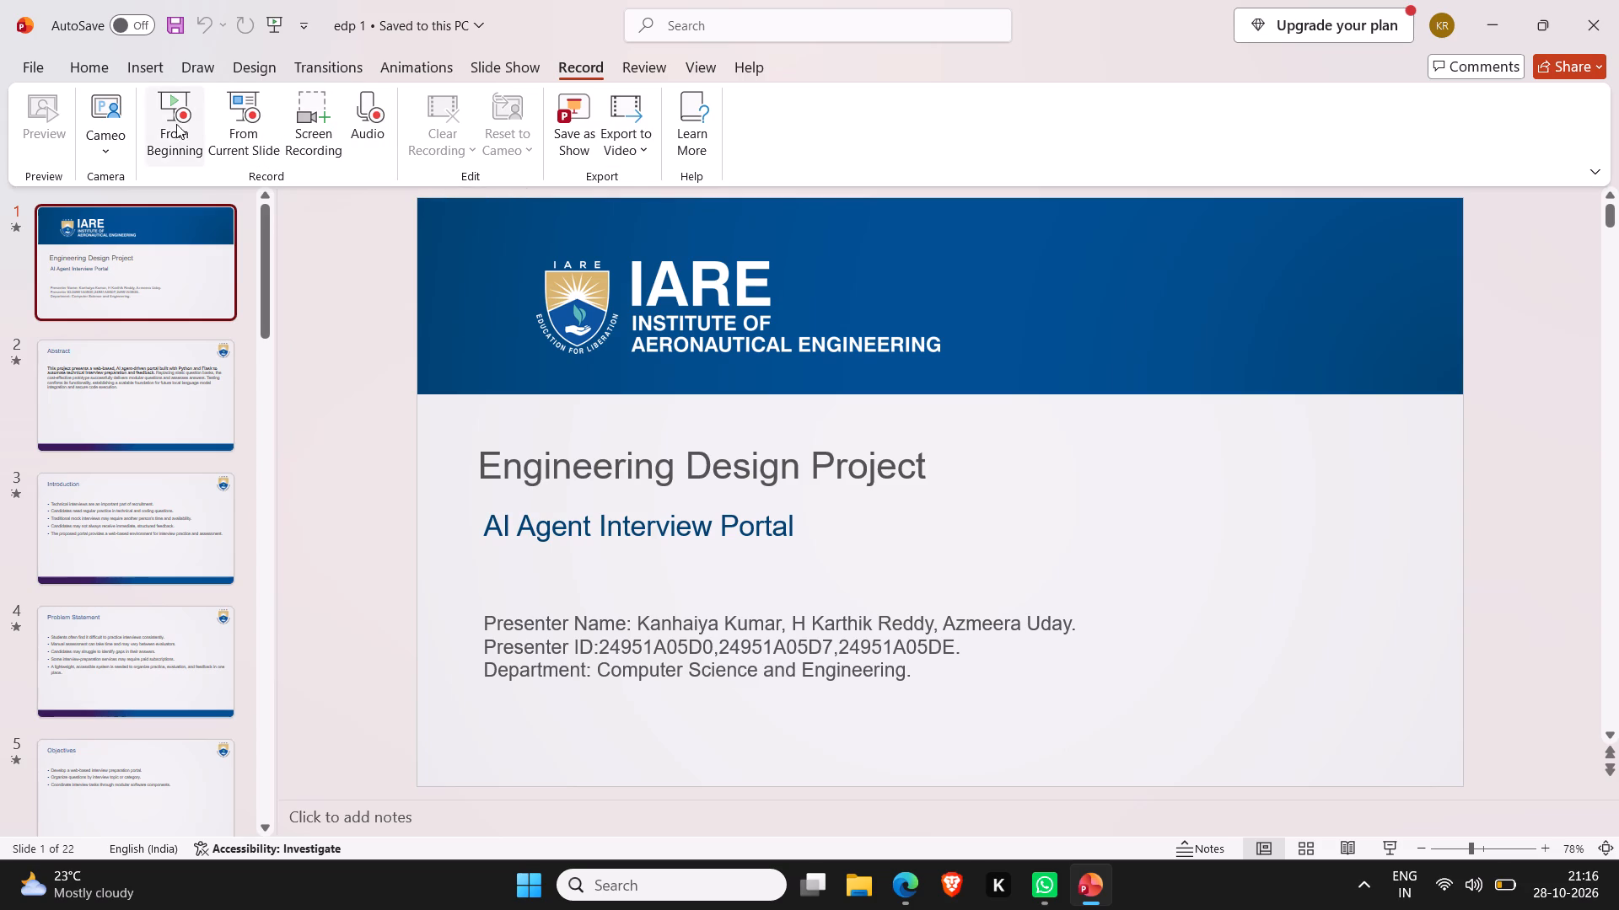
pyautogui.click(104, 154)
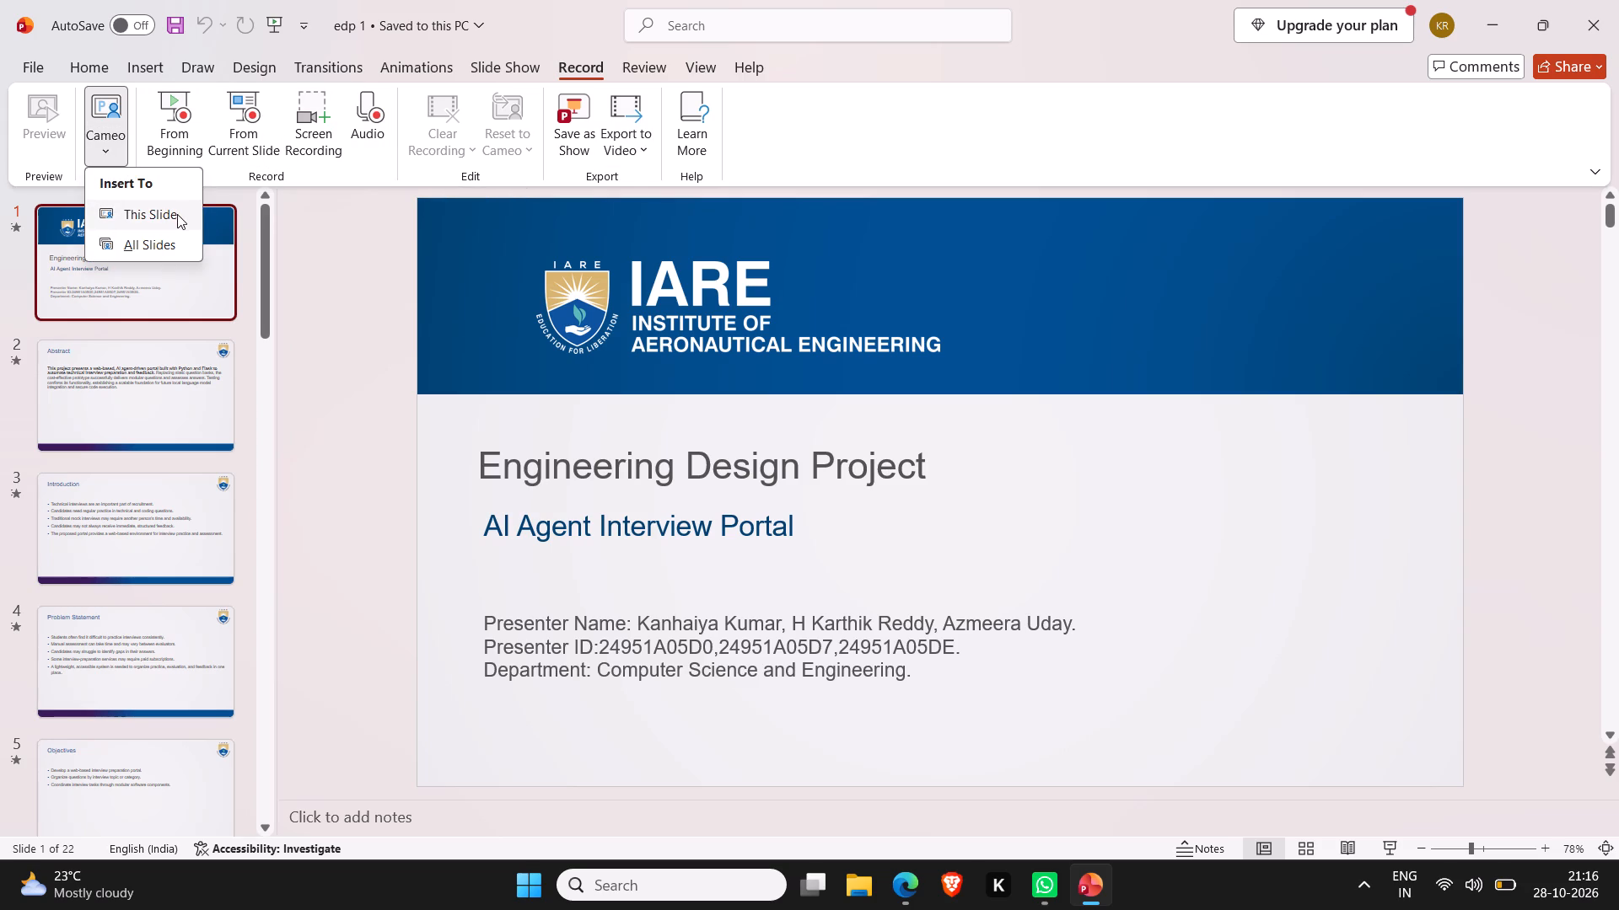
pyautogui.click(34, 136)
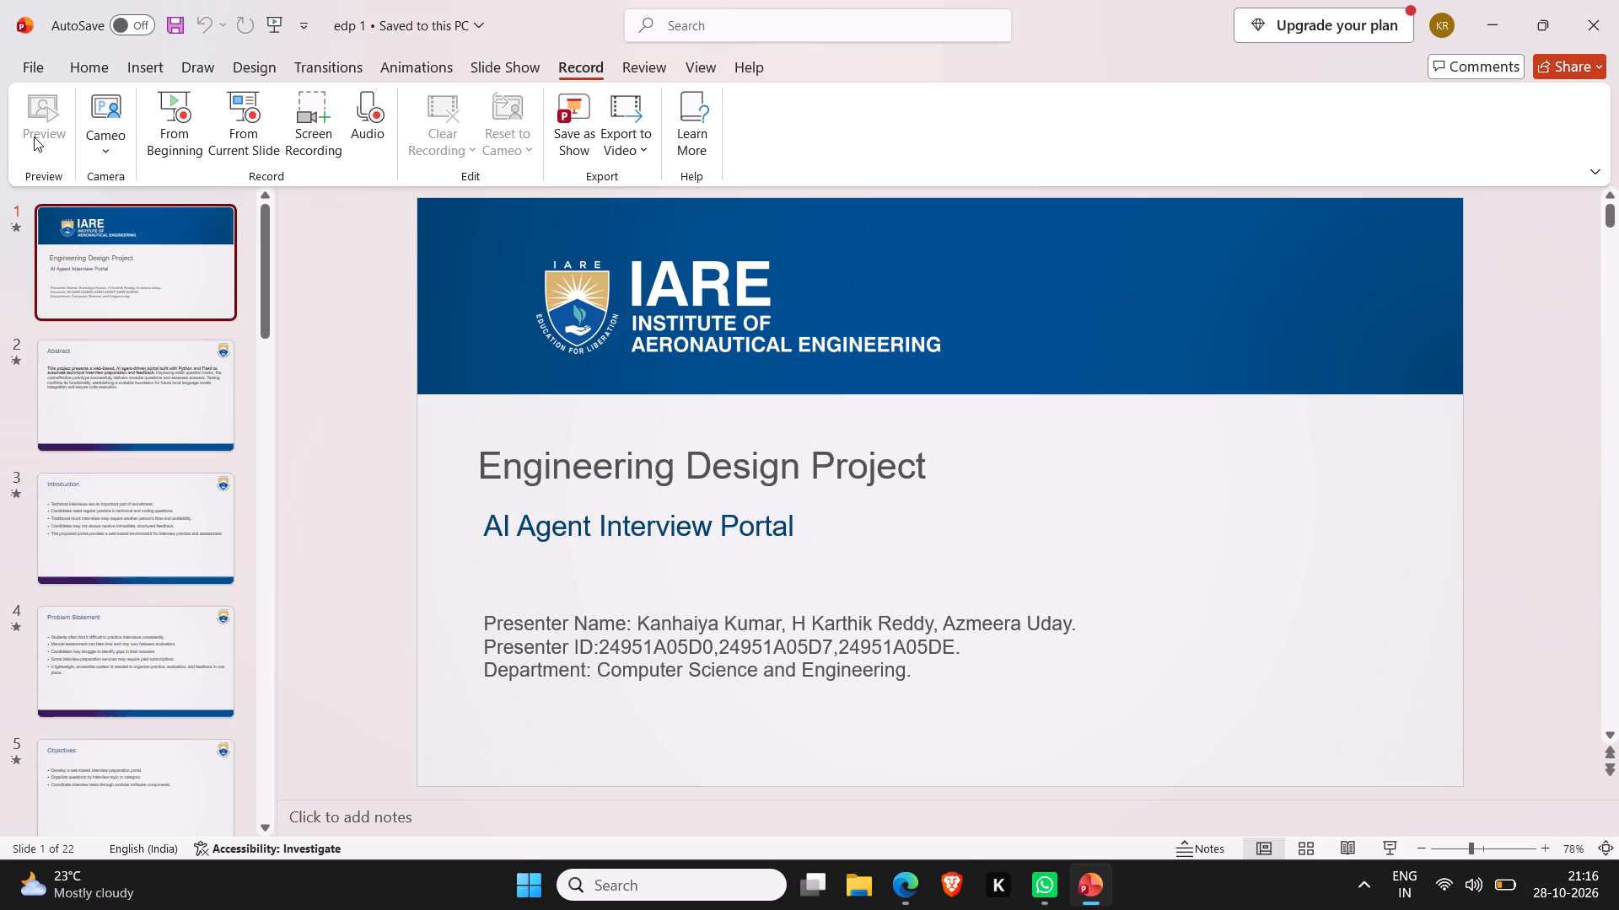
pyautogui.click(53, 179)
# Review the slides one by one from Abstract through System Architecture and Technologies Used to Module Description.
pyautogui.click(115, 409)
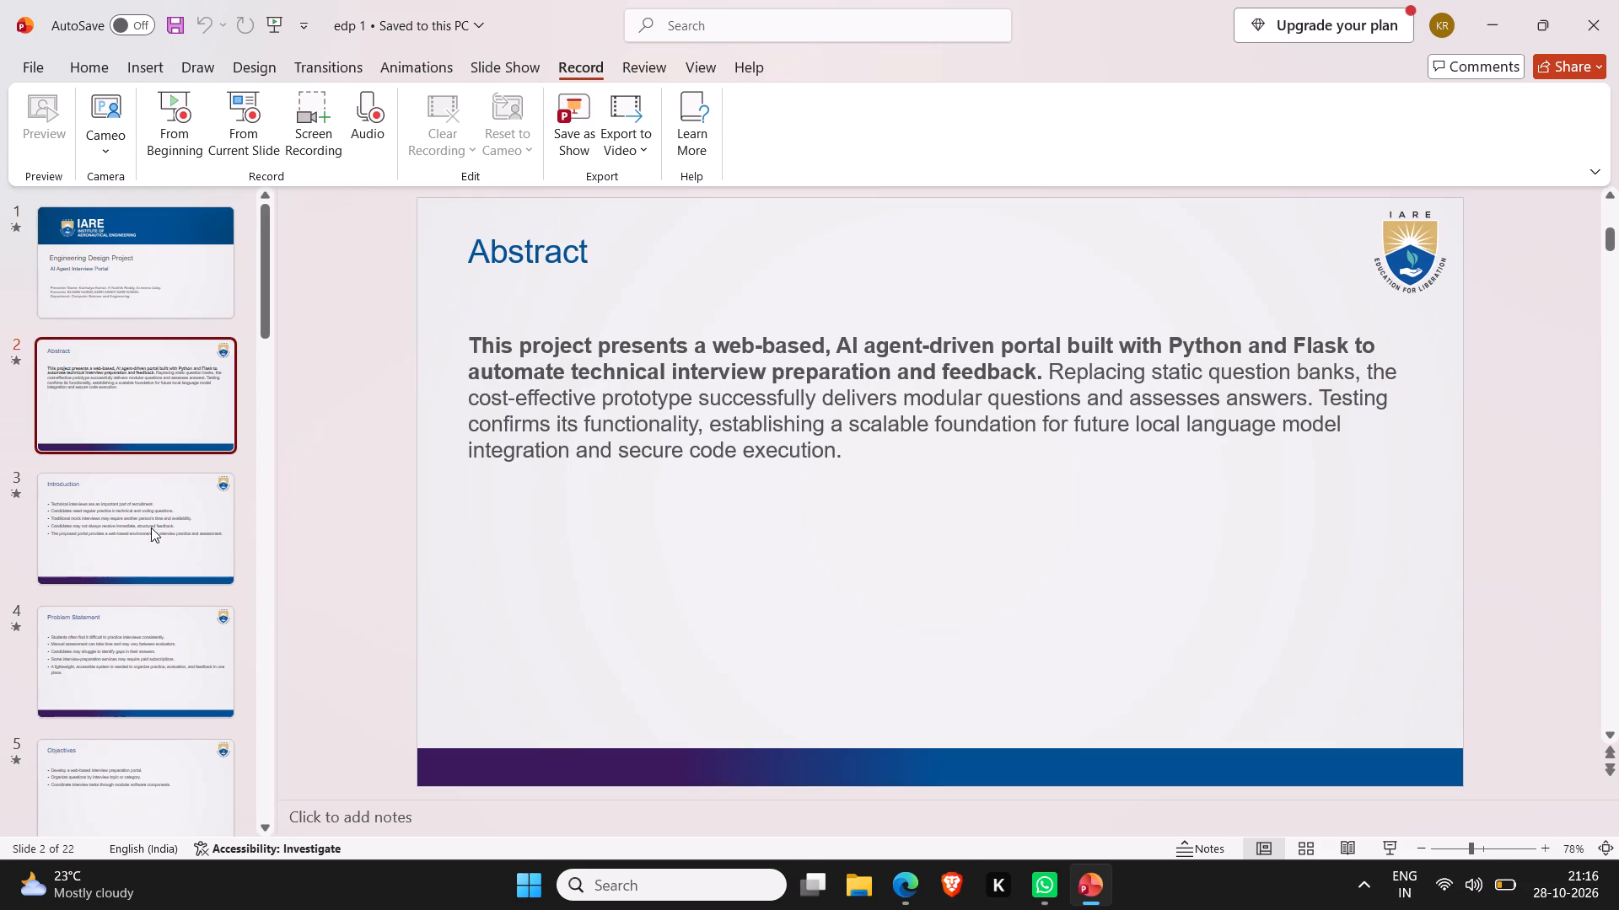
pyautogui.click(168, 508)
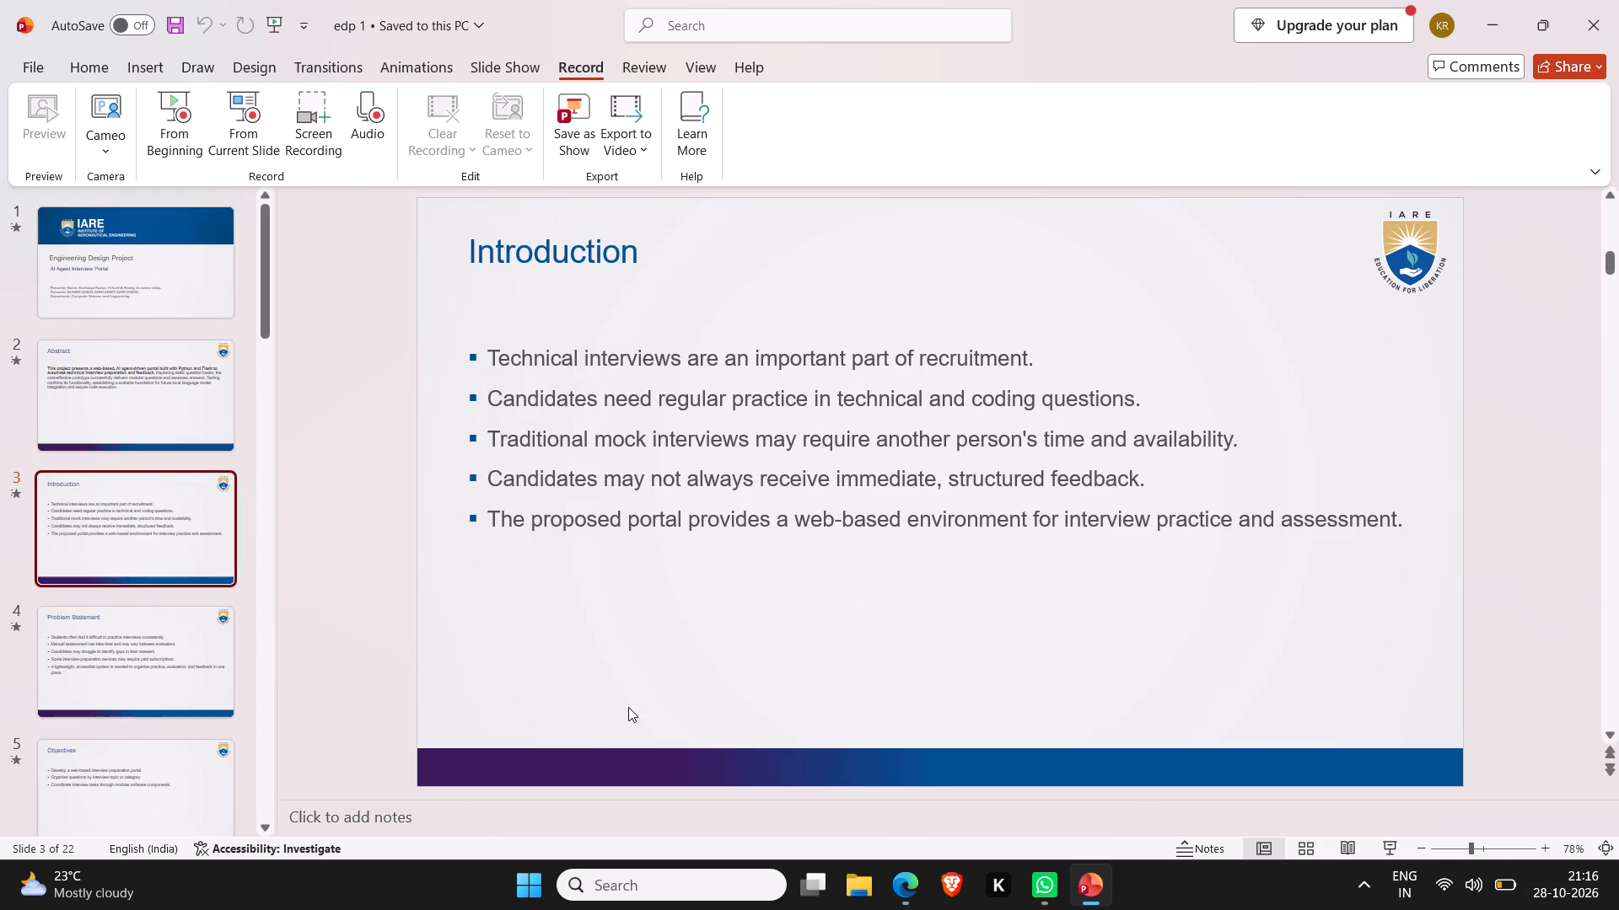
pyautogui.click(160, 667)
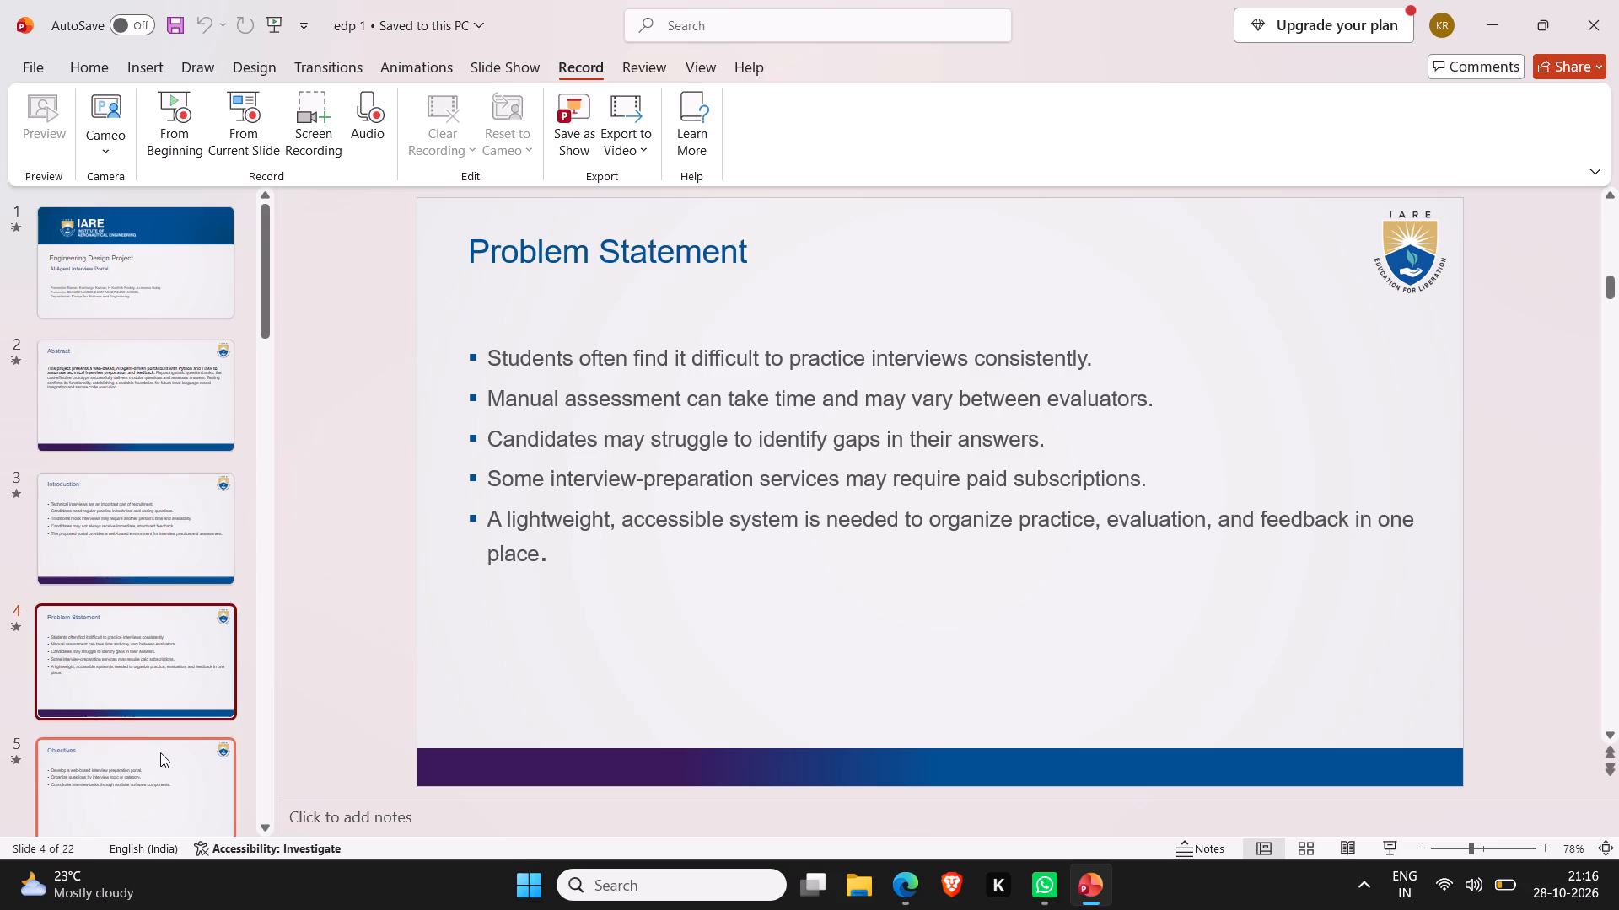
pyautogui.click(160, 752)
pyautogui.scroll(-2, 160, 752)
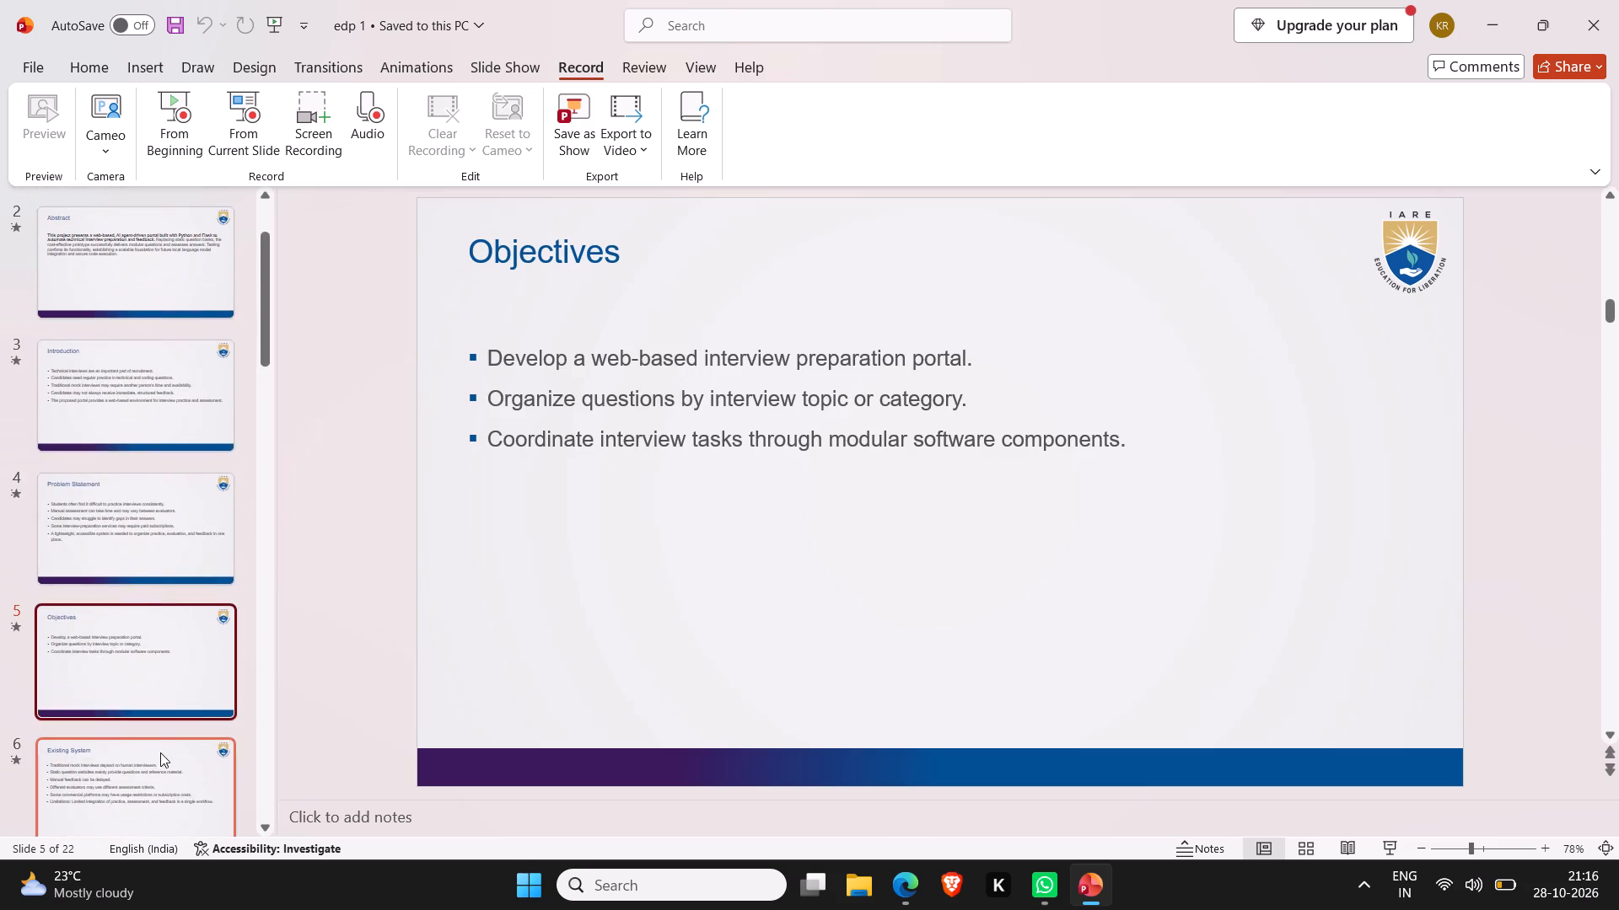
pyautogui.scroll(-1, 160, 752)
pyautogui.click(180, 549)
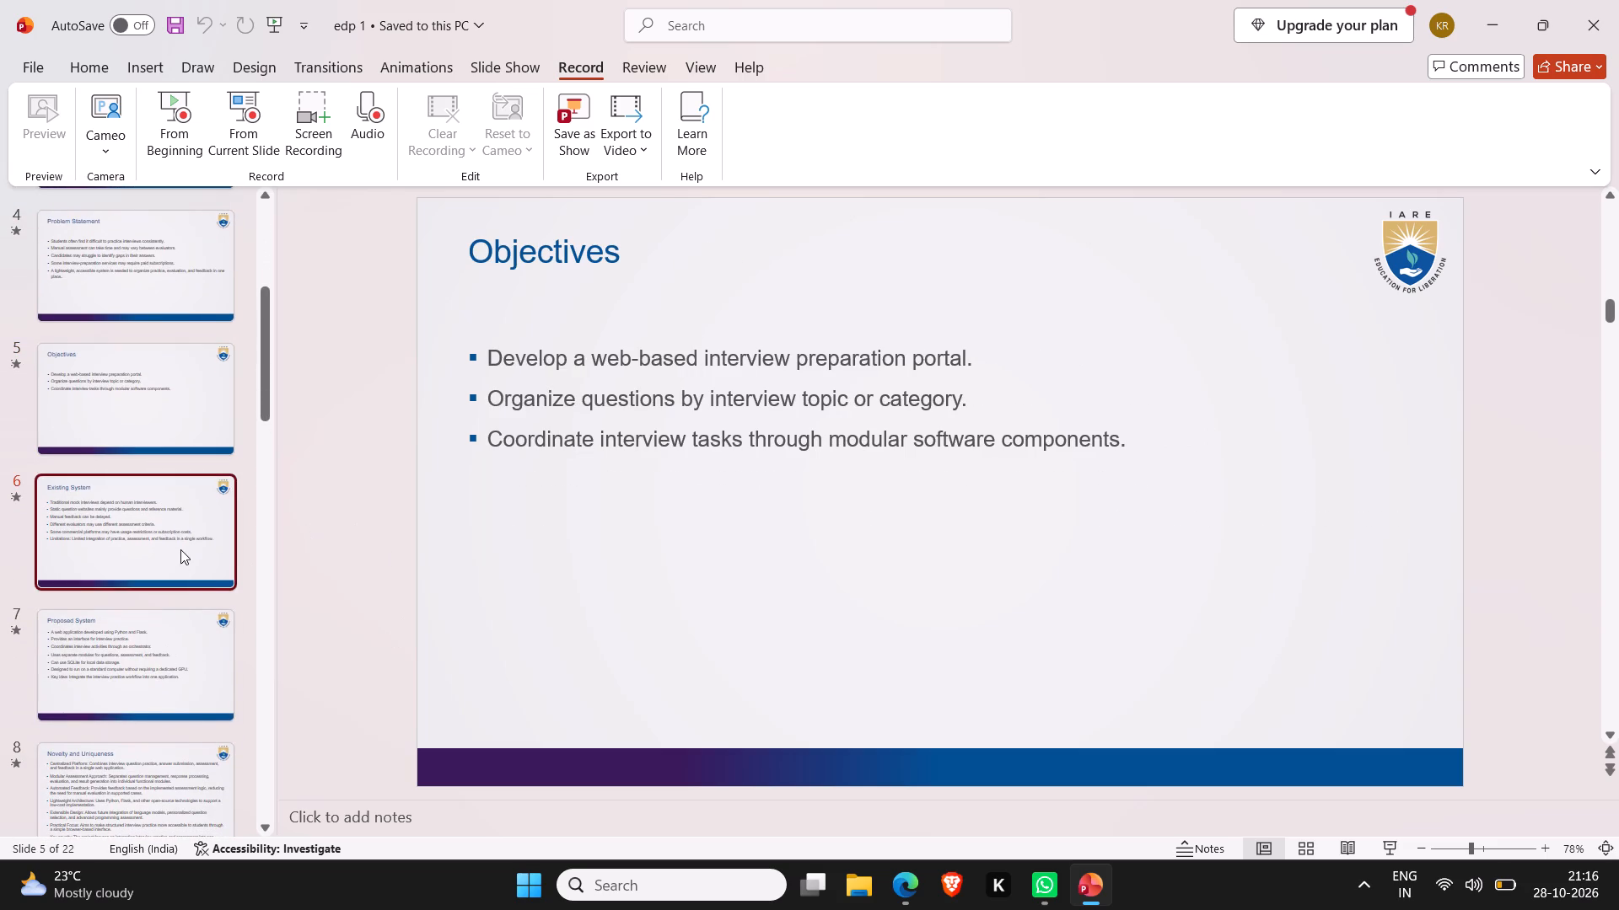
pyautogui.click(180, 630)
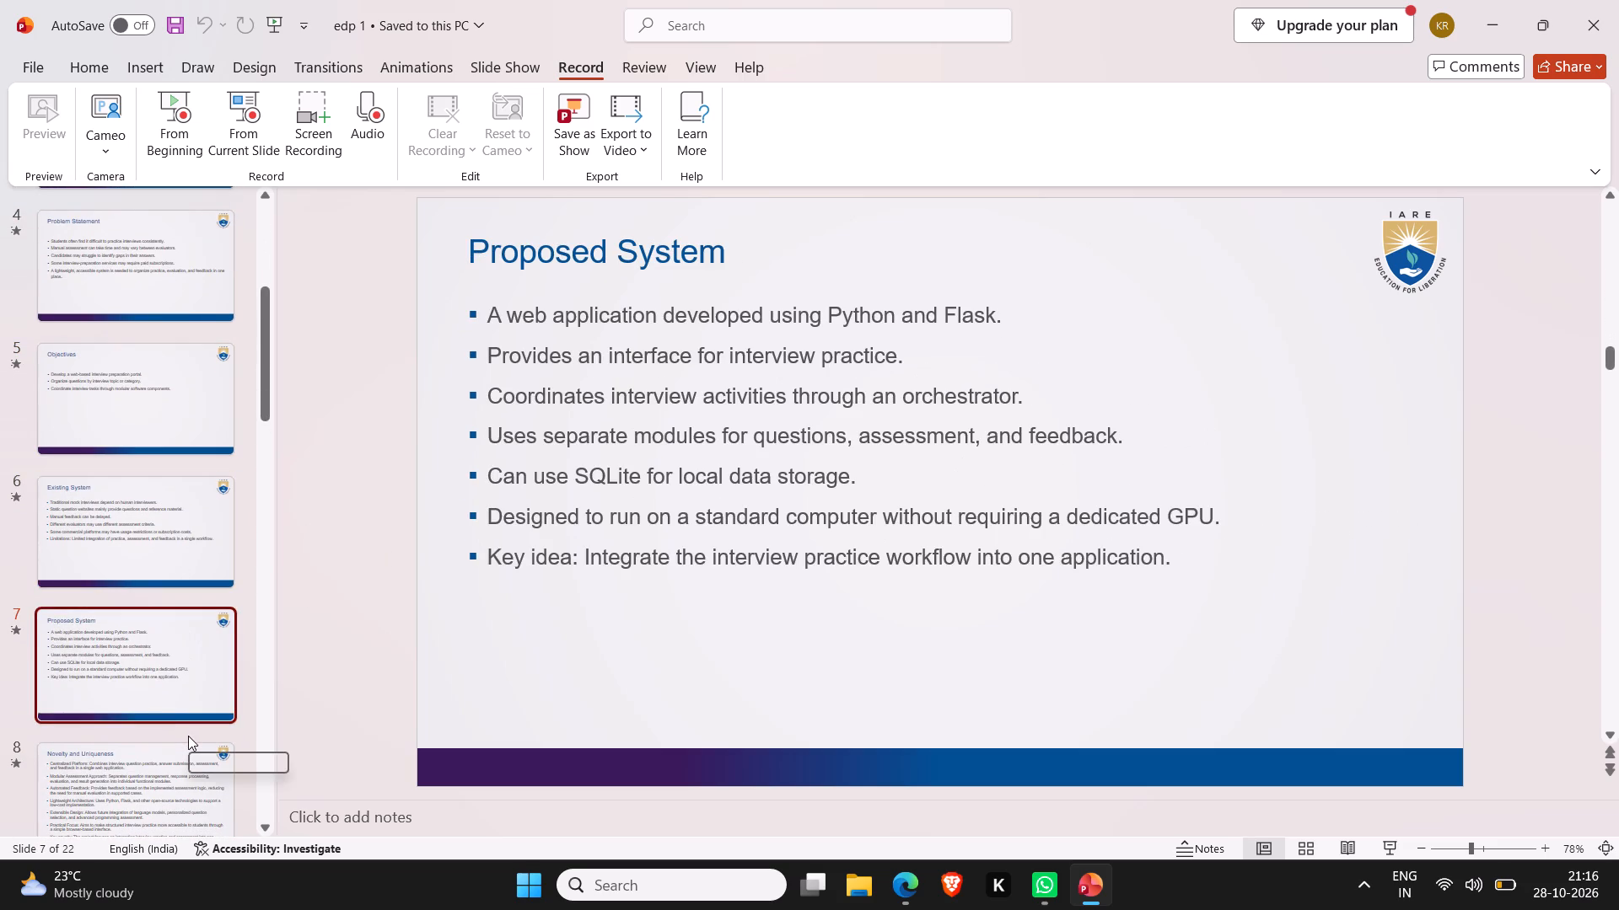
pyautogui.click(188, 736)
pyautogui.click(191, 752)
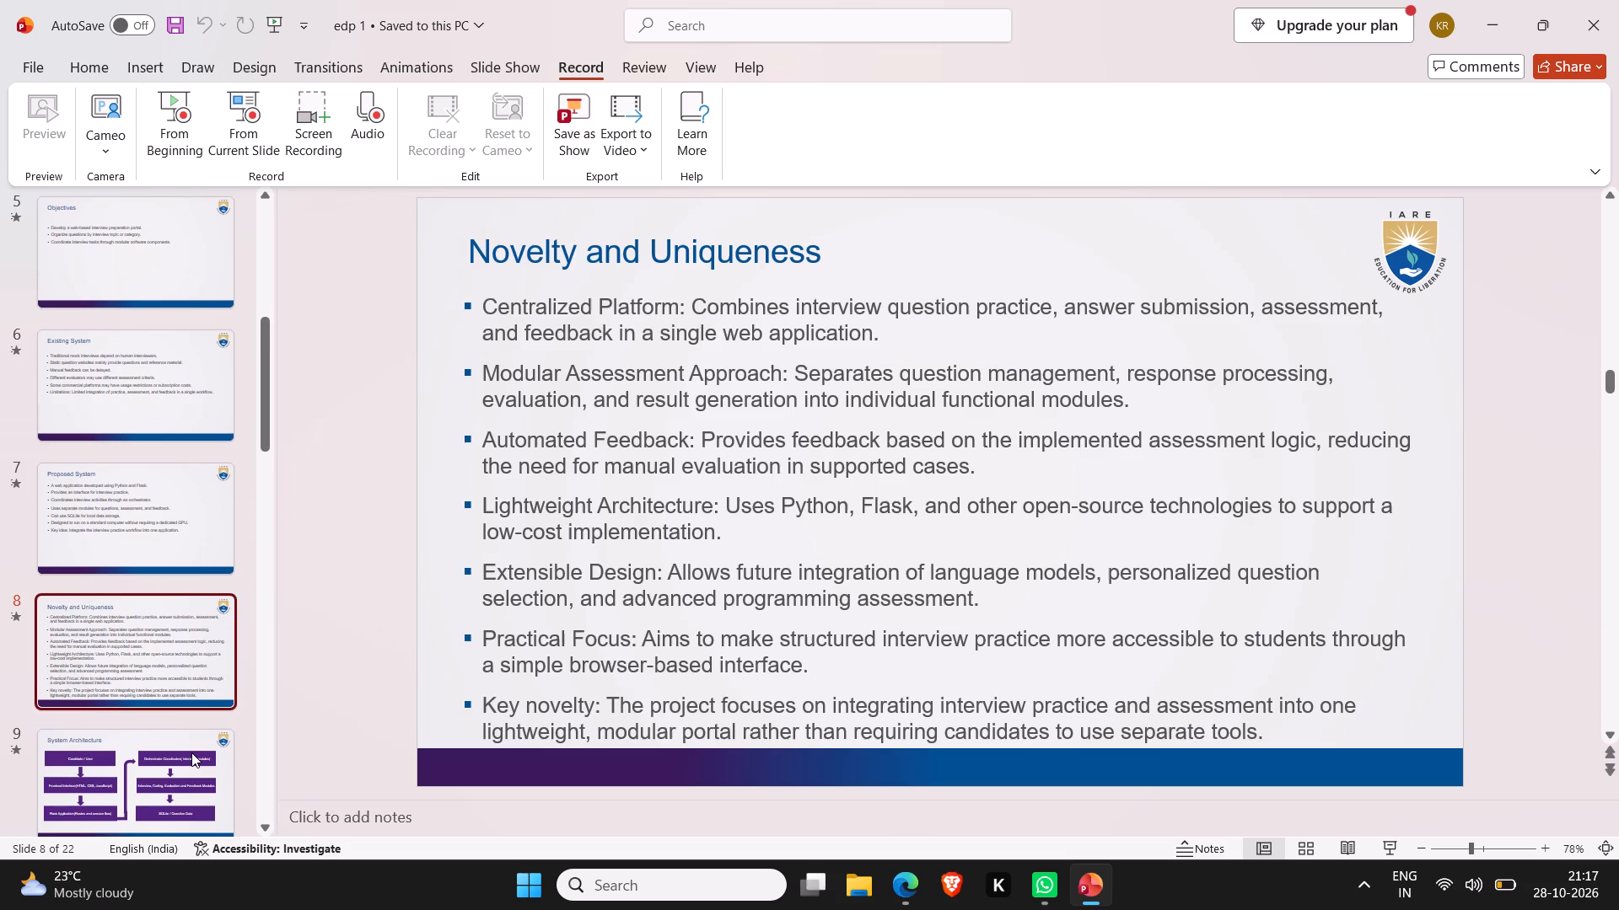
pyautogui.click(191, 752)
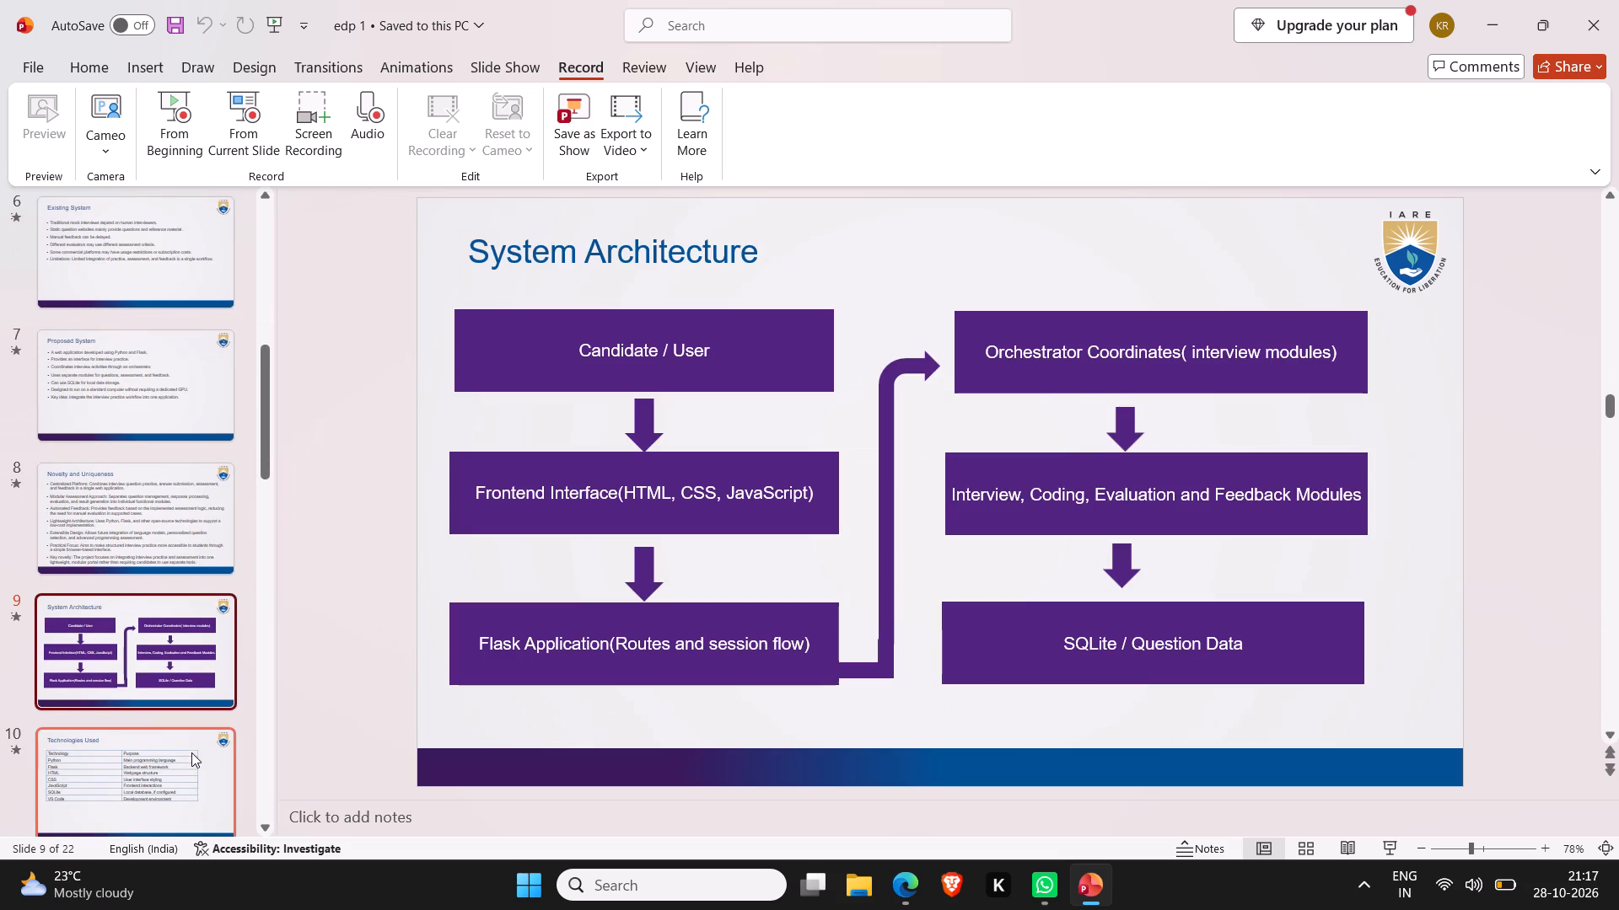
pyautogui.click(191, 752)
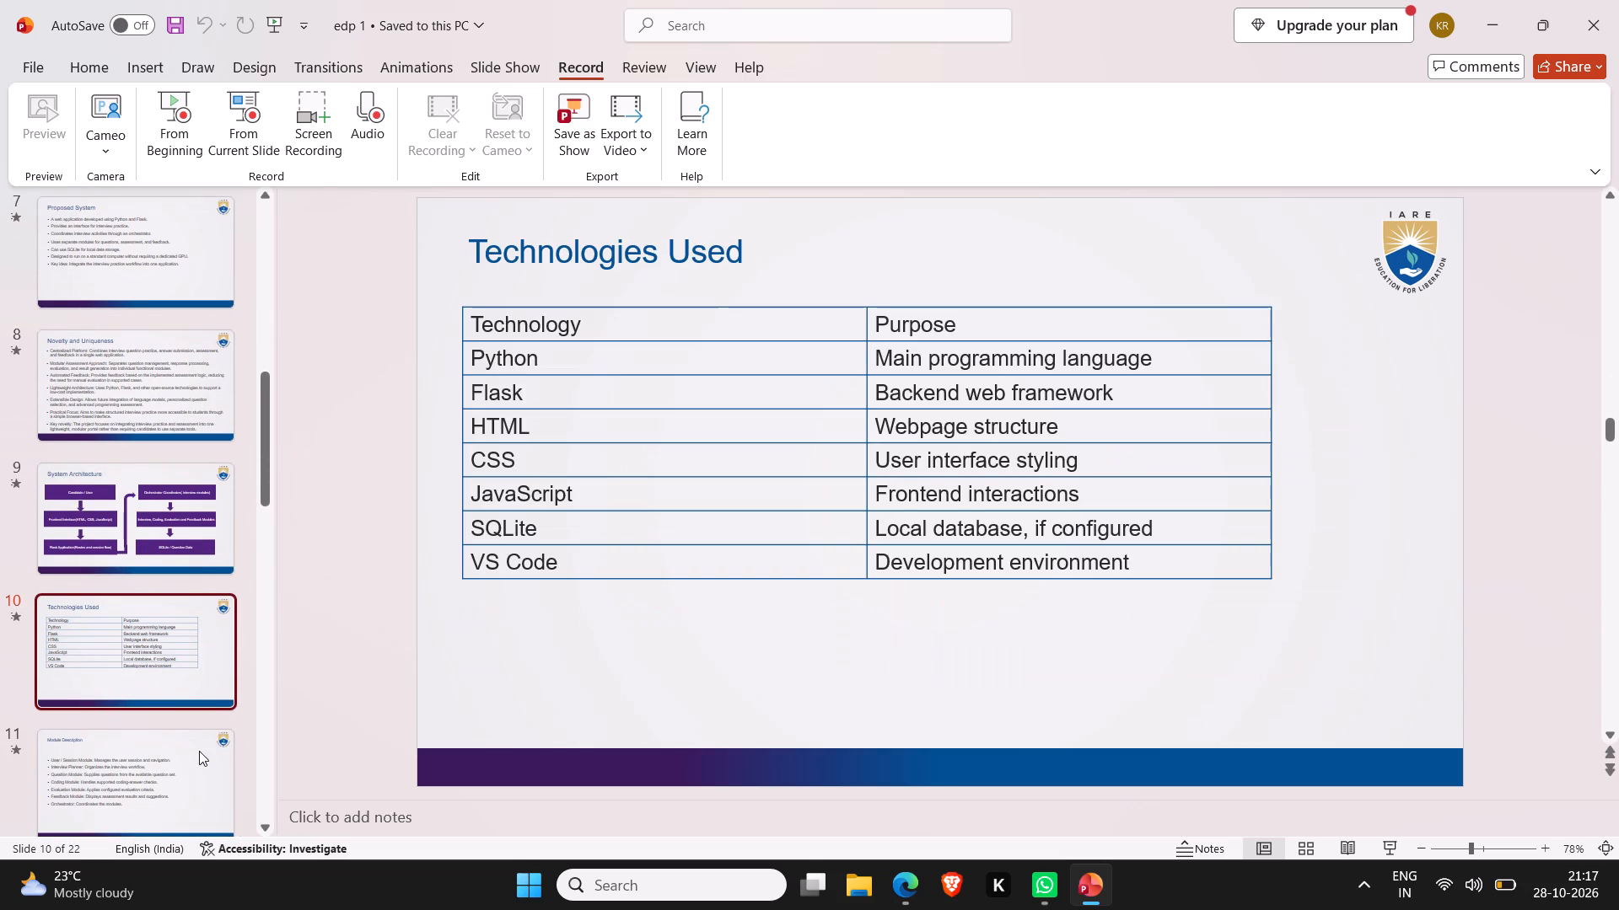
pyautogui.click(187, 760)
# Review the remaining slides, from the application screenshots and graphs through Limitations, Future Scope and Conclusion to Thank You.
pyautogui.click(187, 760)
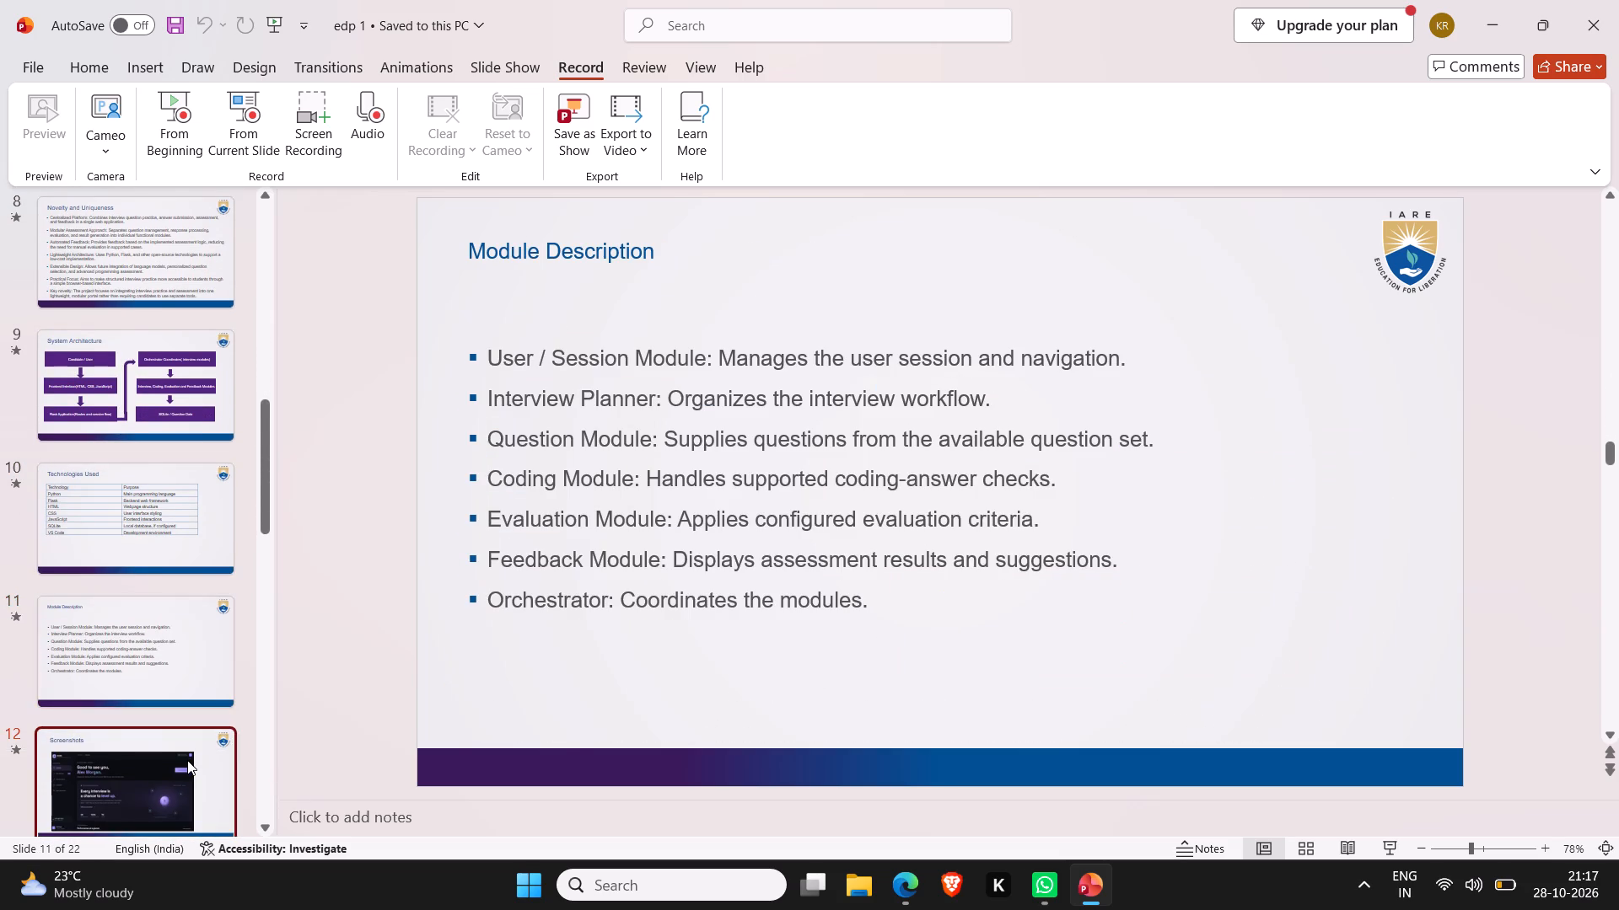
pyautogui.click(188, 746)
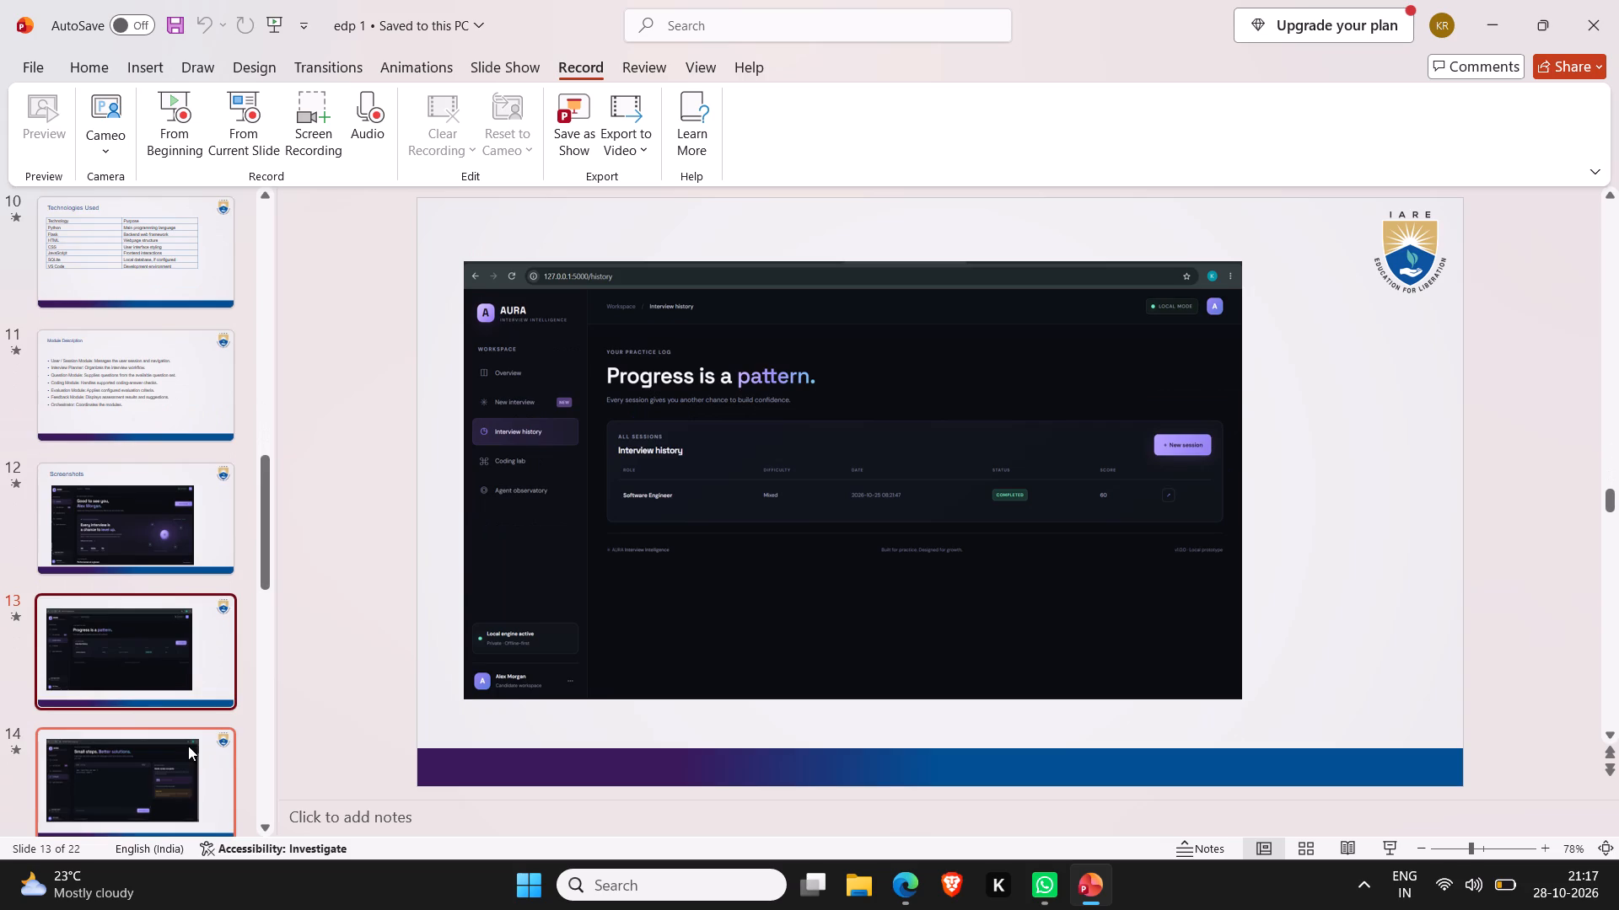
pyautogui.click(188, 746)
pyautogui.scroll(-2, 188, 746)
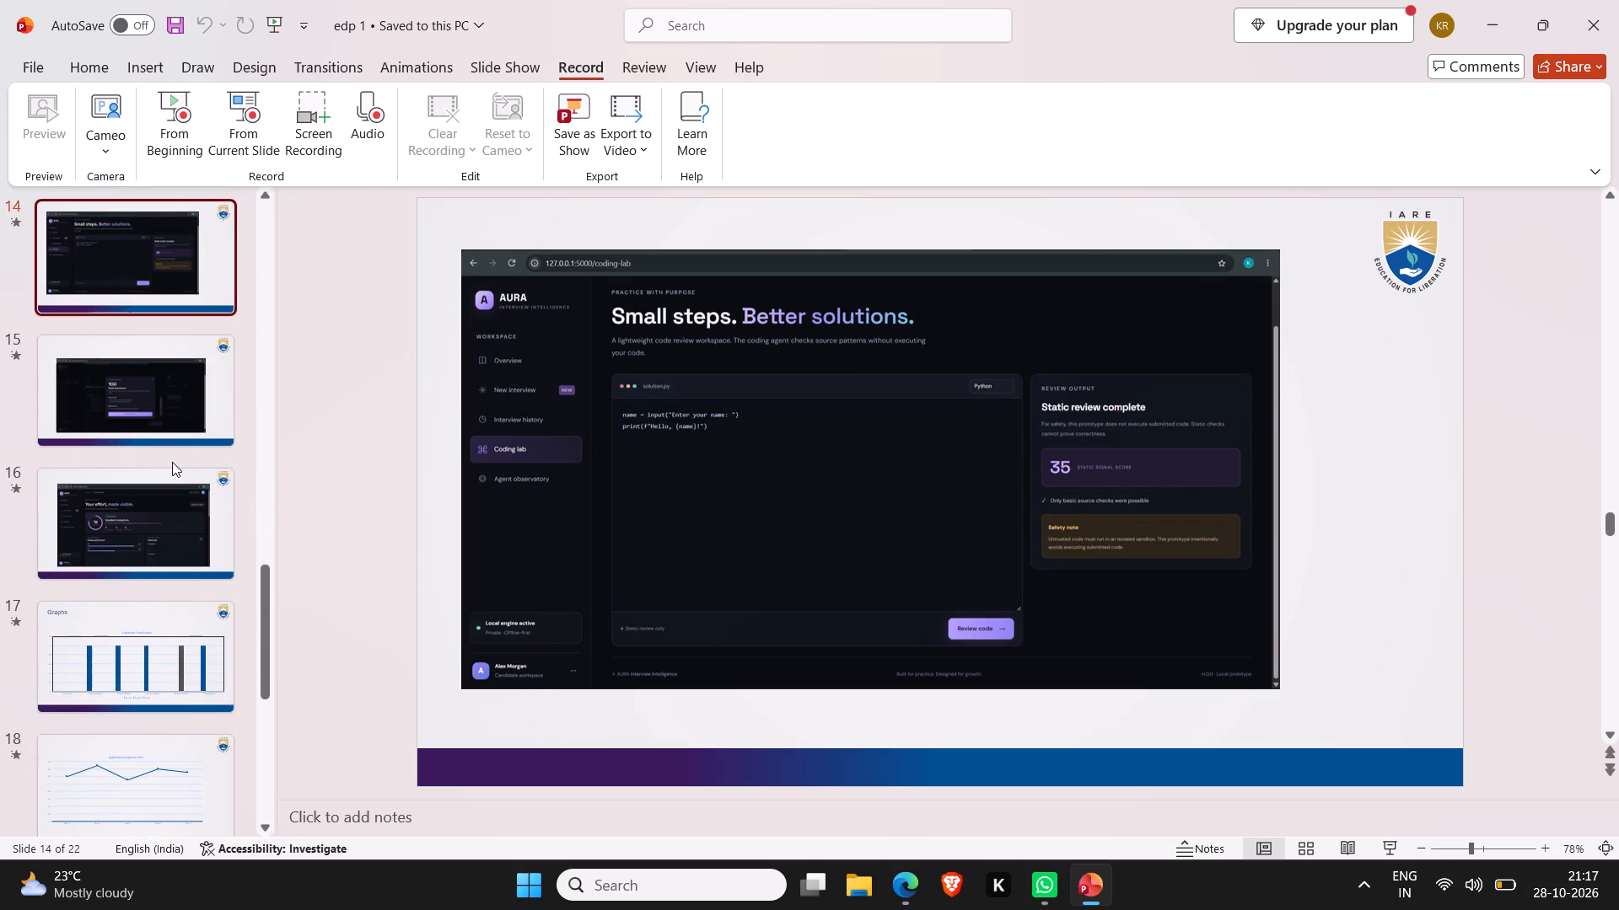
pyautogui.click(172, 462)
pyautogui.click(167, 446)
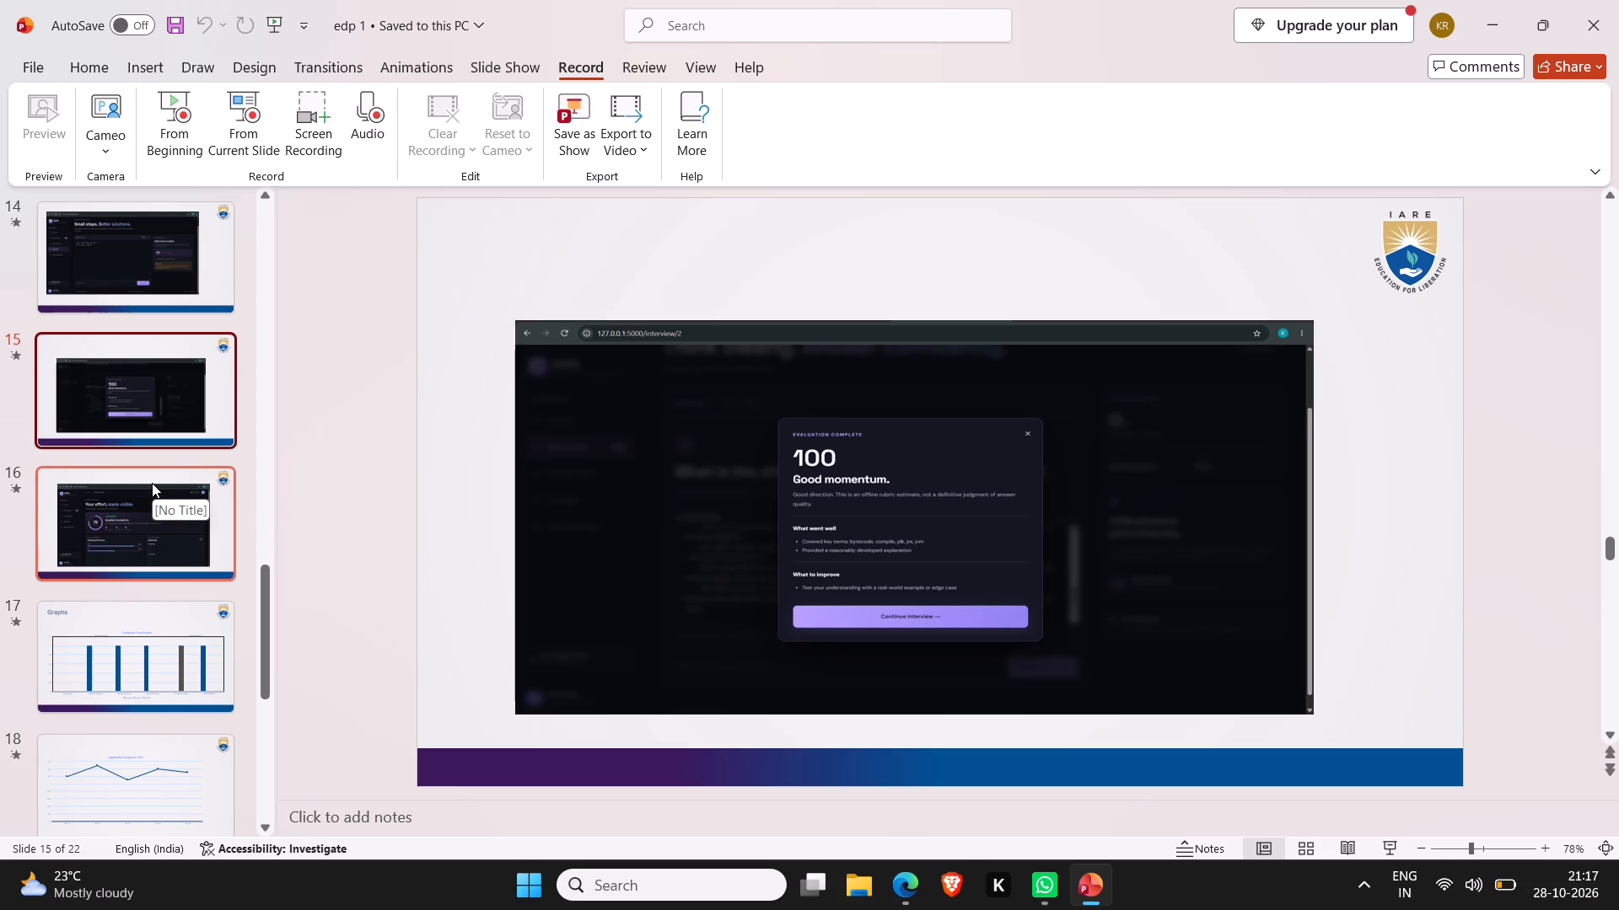
pyautogui.press('c')
pyautogui.click(175, 624)
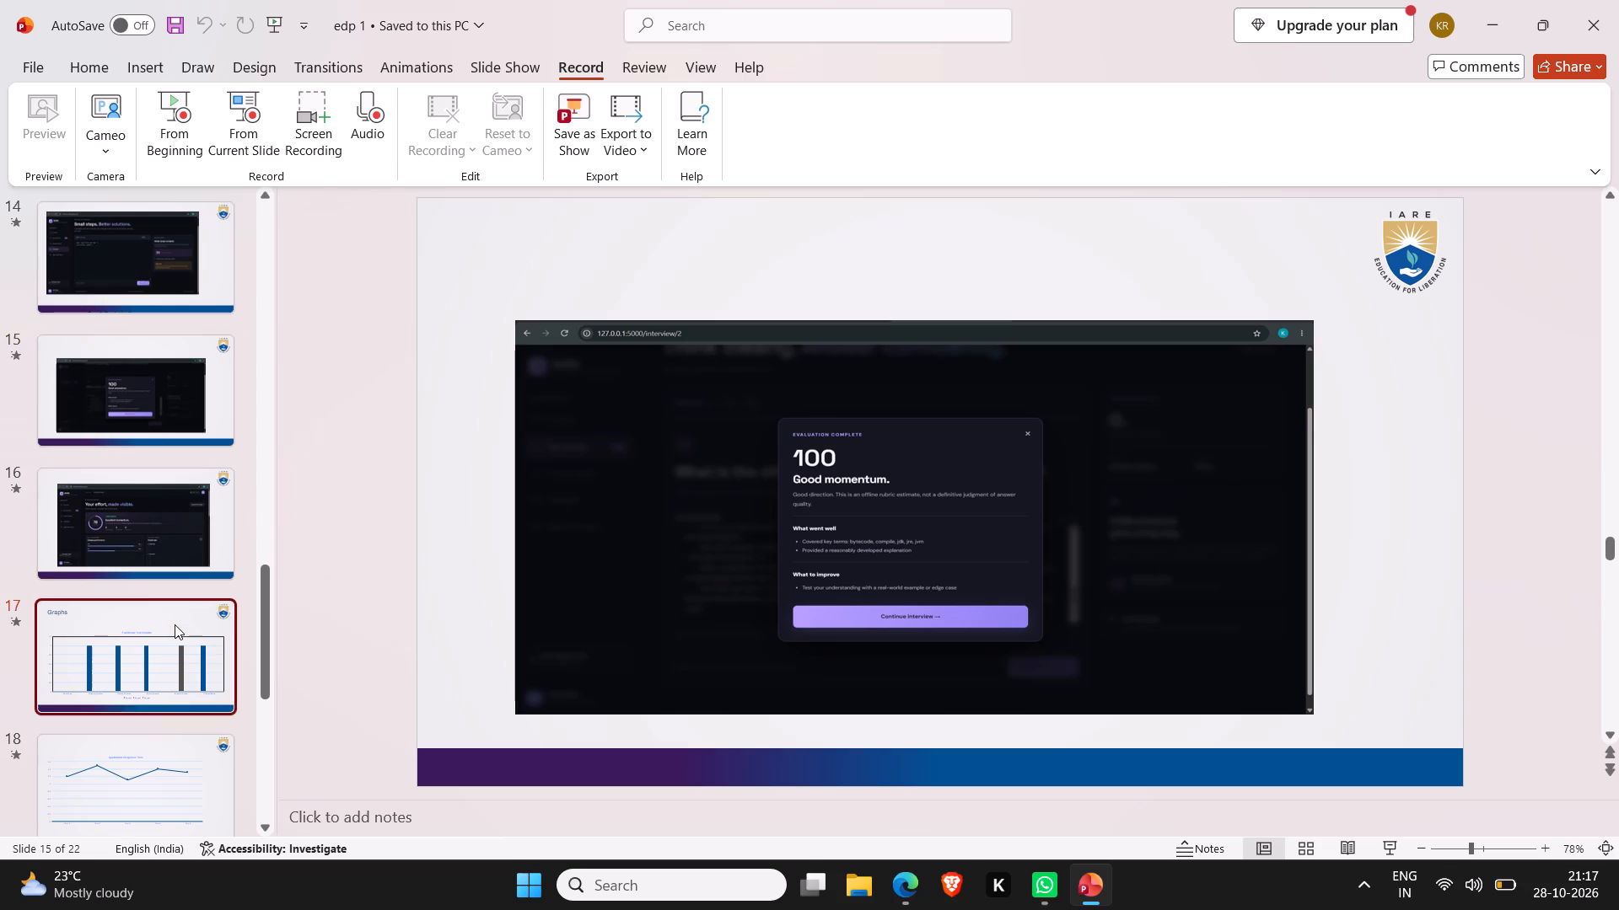
pyautogui.click(192, 742)
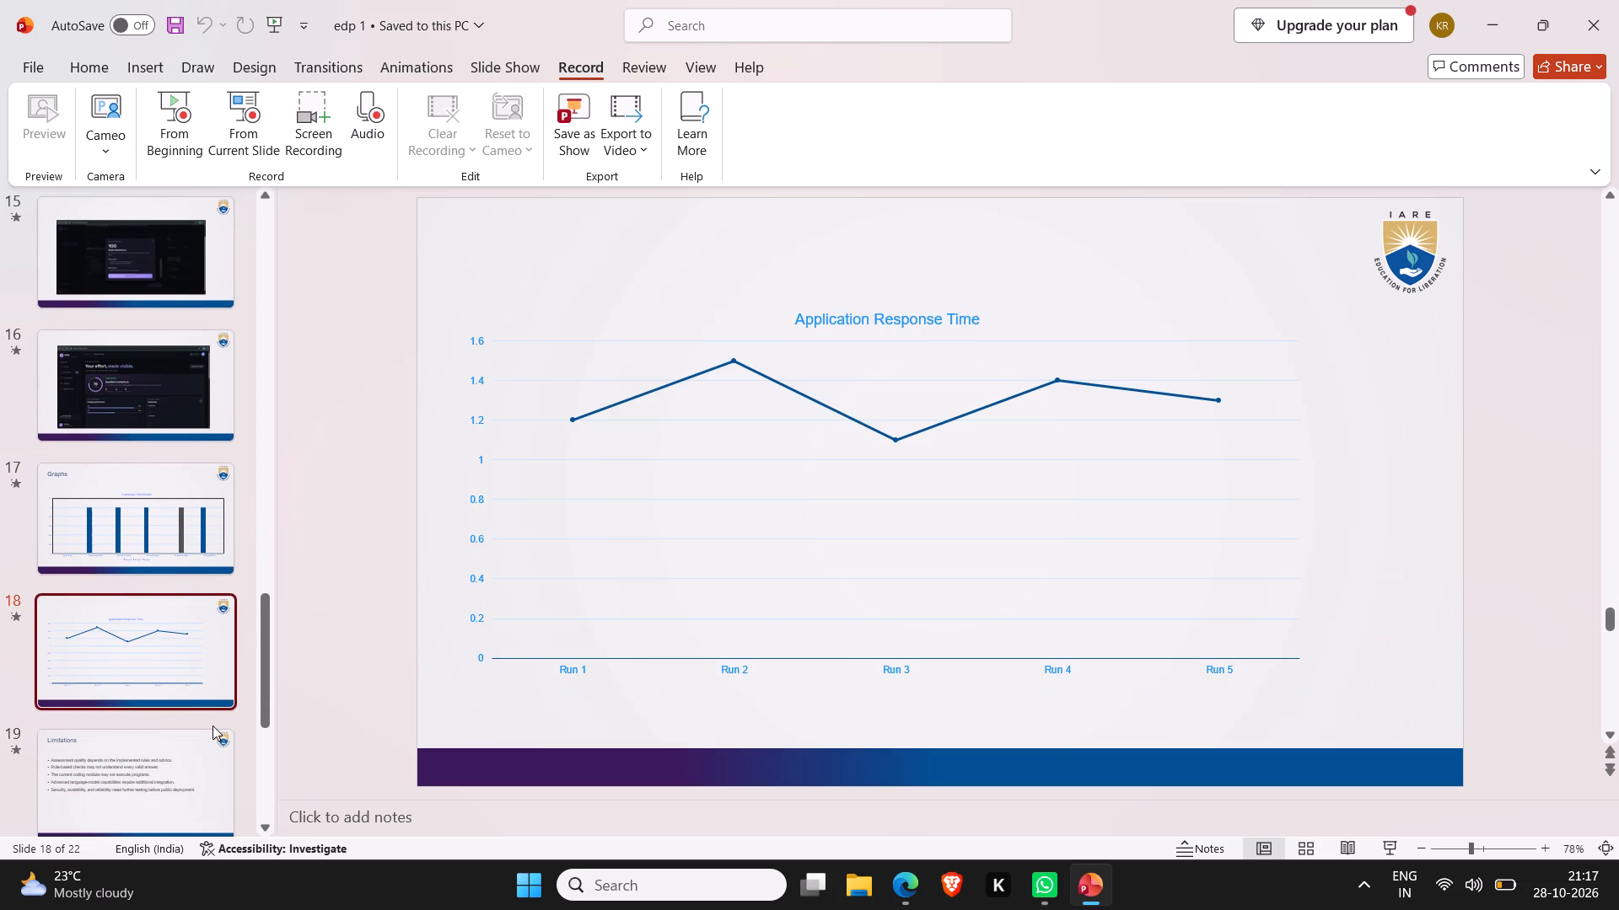
pyautogui.click(212, 725)
pyautogui.click(212, 739)
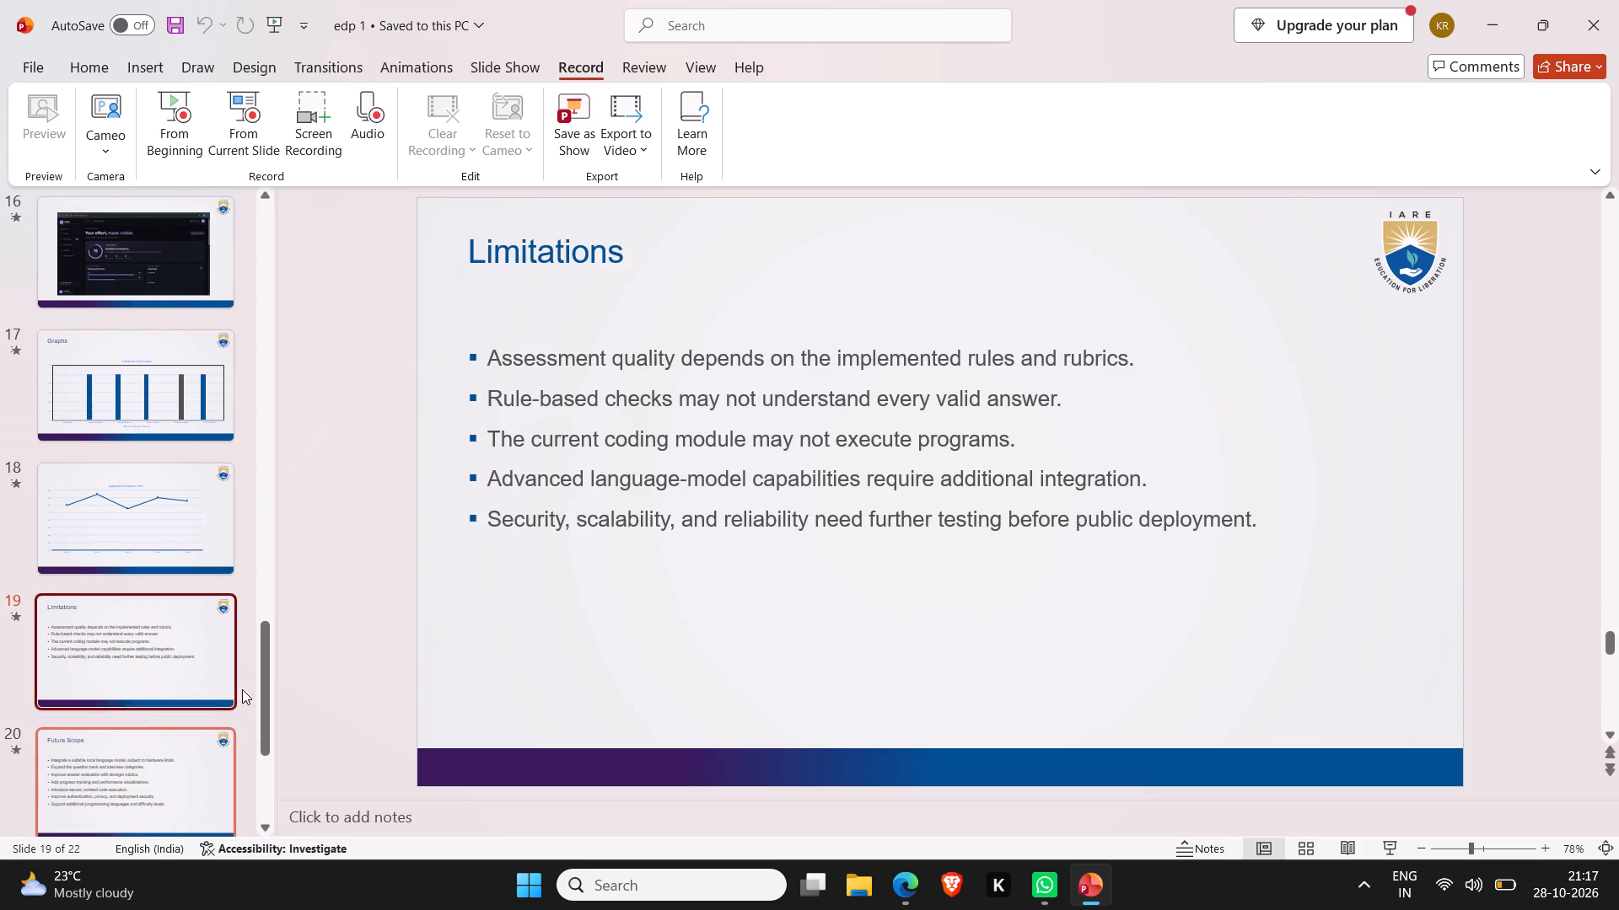
pyautogui.click(135, 765)
pyautogui.scroll(-1, 135, 765)
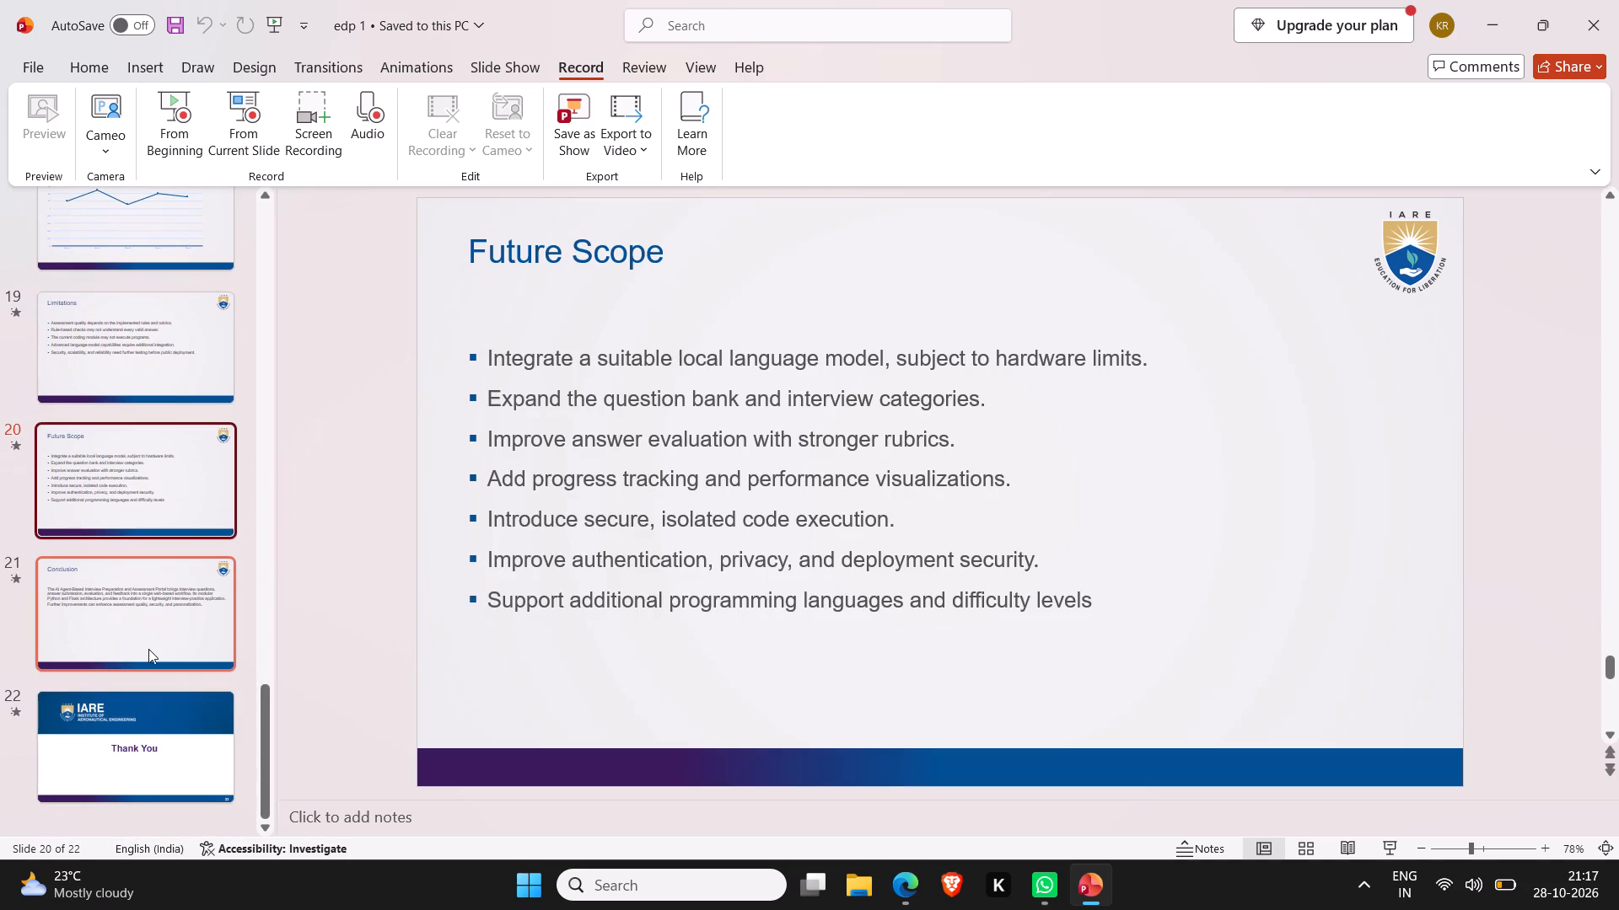
pyautogui.click(148, 642)
pyautogui.click(142, 736)
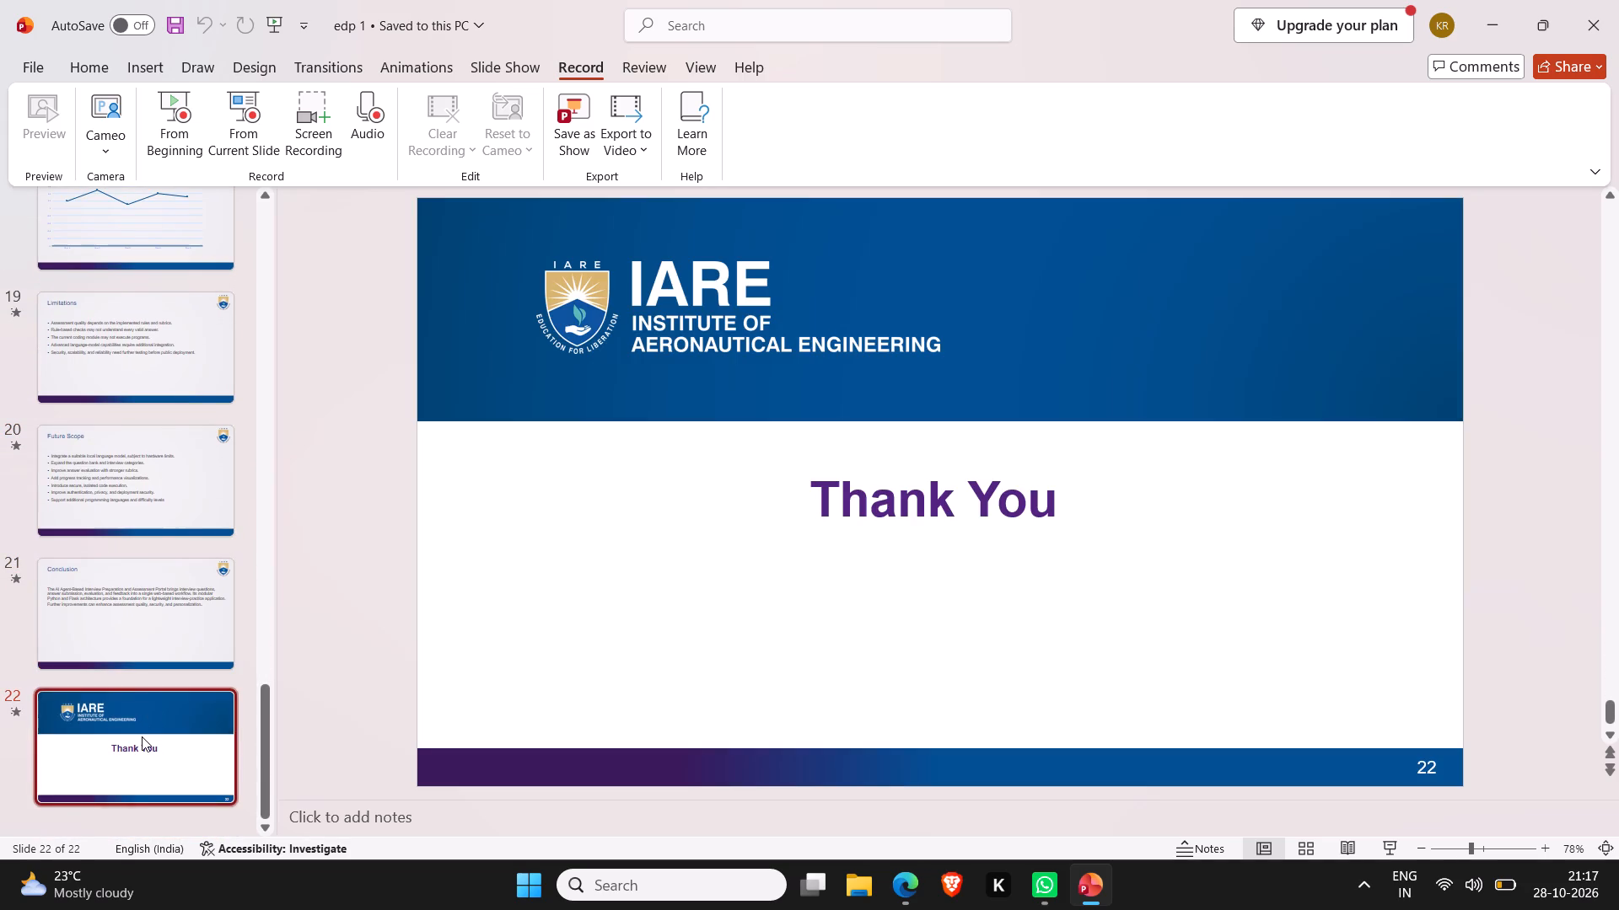
pyautogui.scroll(-3, 132, 672)
# Review the slides again from the title slide through Abstract, Introduction, Problem Statement and Objectives to Existing System.
pyautogui.scroll(19, 132, 672)
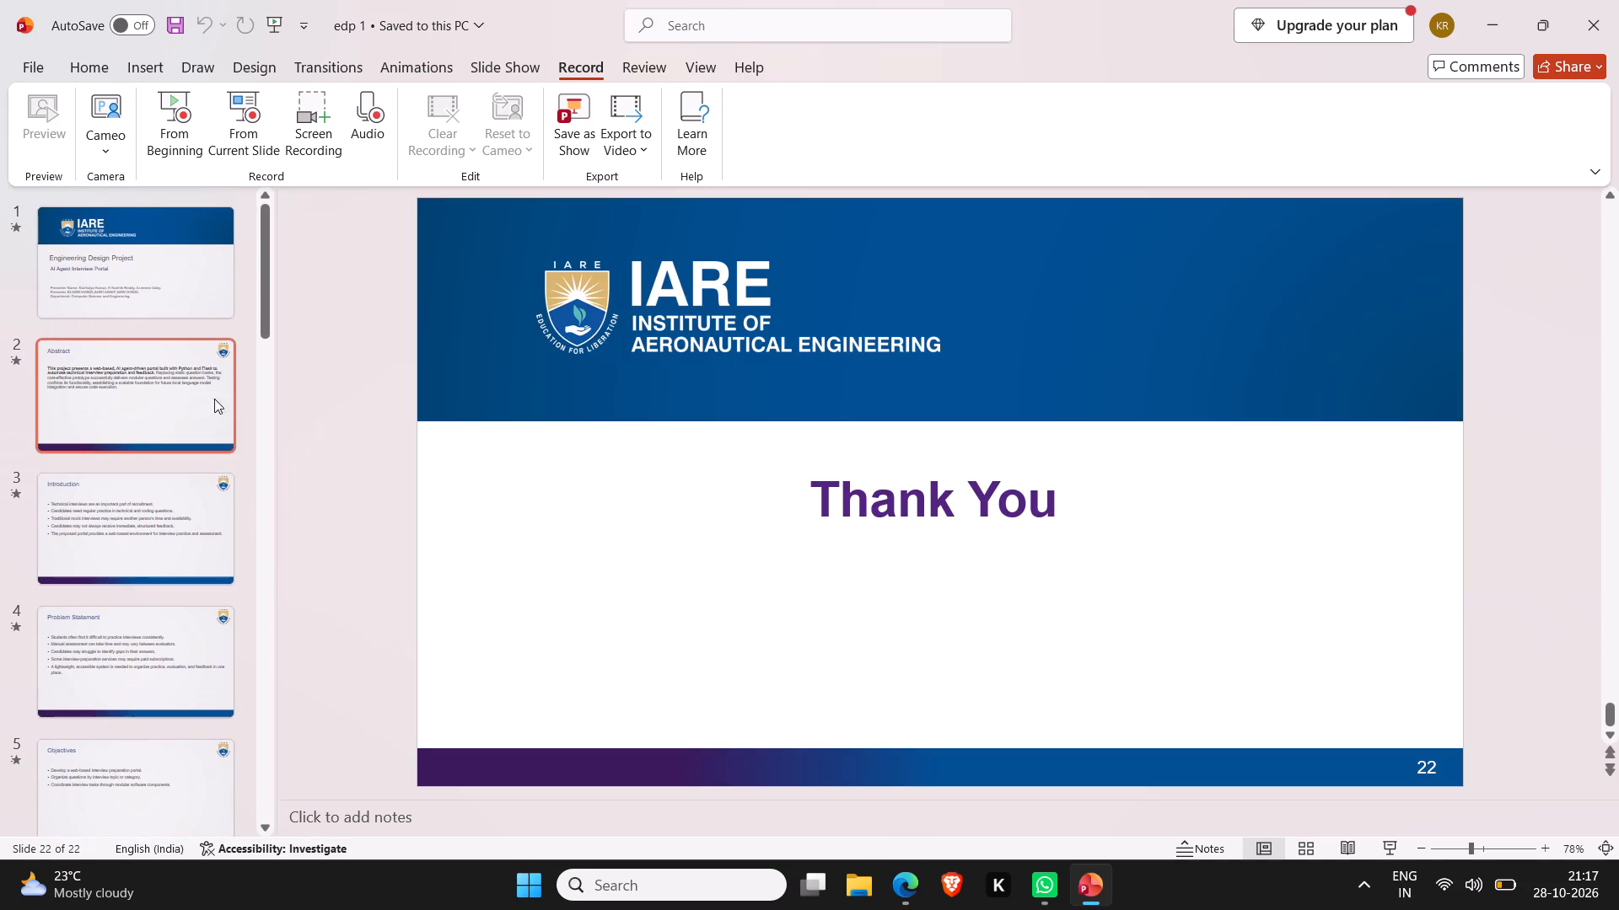
pyautogui.scroll(11, 206, 407)
pyautogui.click(205, 353)
pyautogui.moveTo(205, 353); pyautogui.dragTo(180, 237)
pyautogui.click(180, 237)
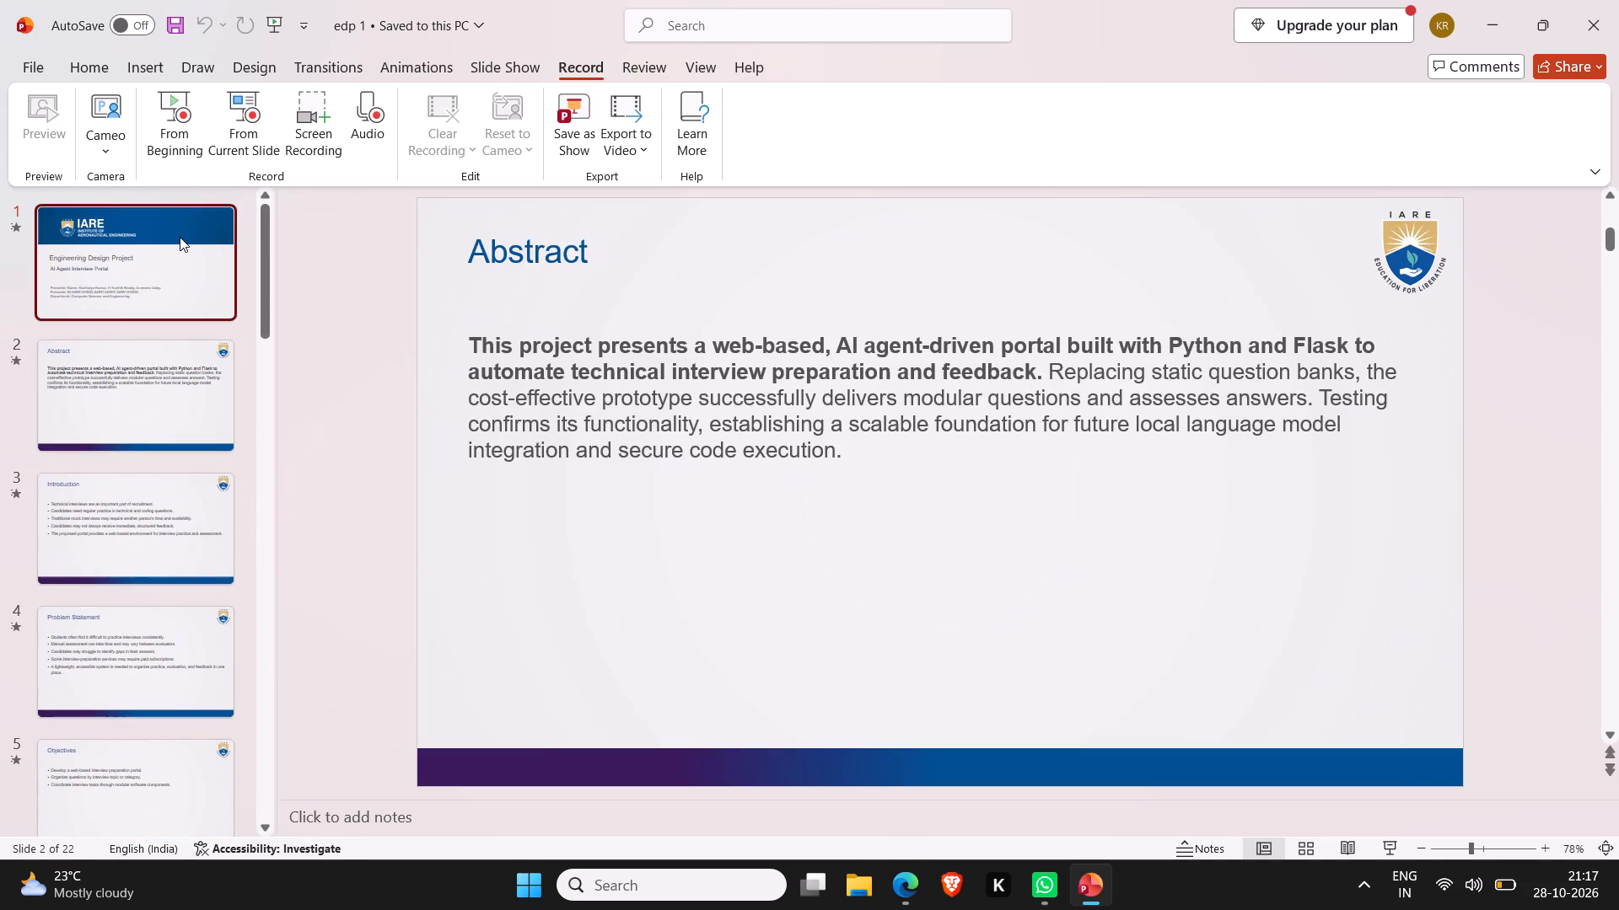
pyautogui.click(148, 422)
pyautogui.click(149, 605)
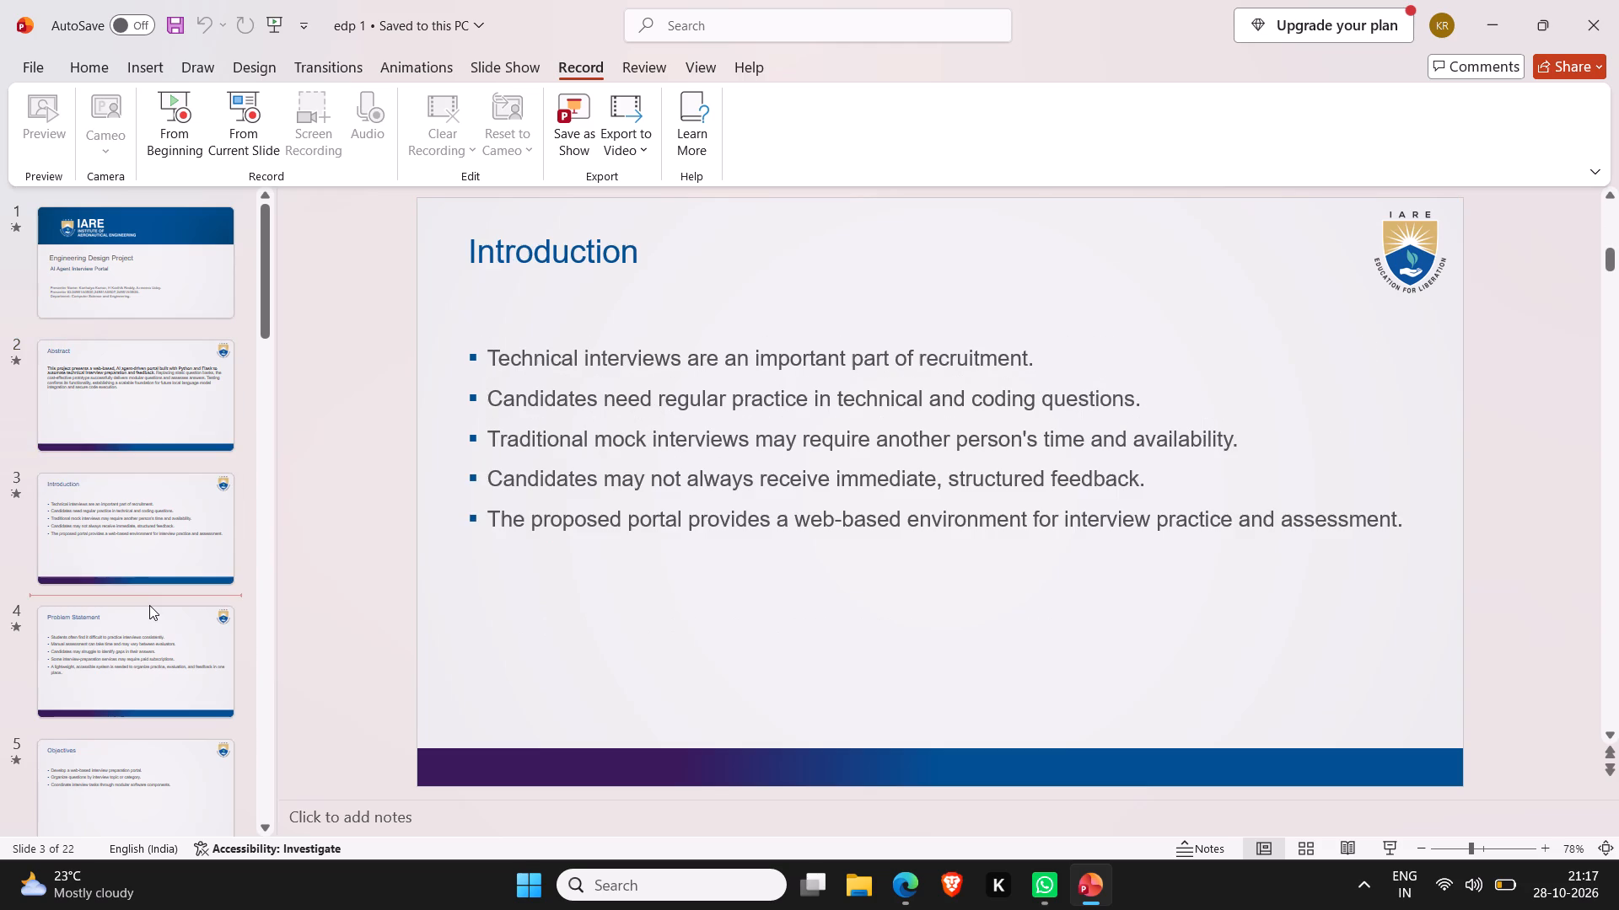
pyautogui.click(176, 518)
pyautogui.click(167, 603)
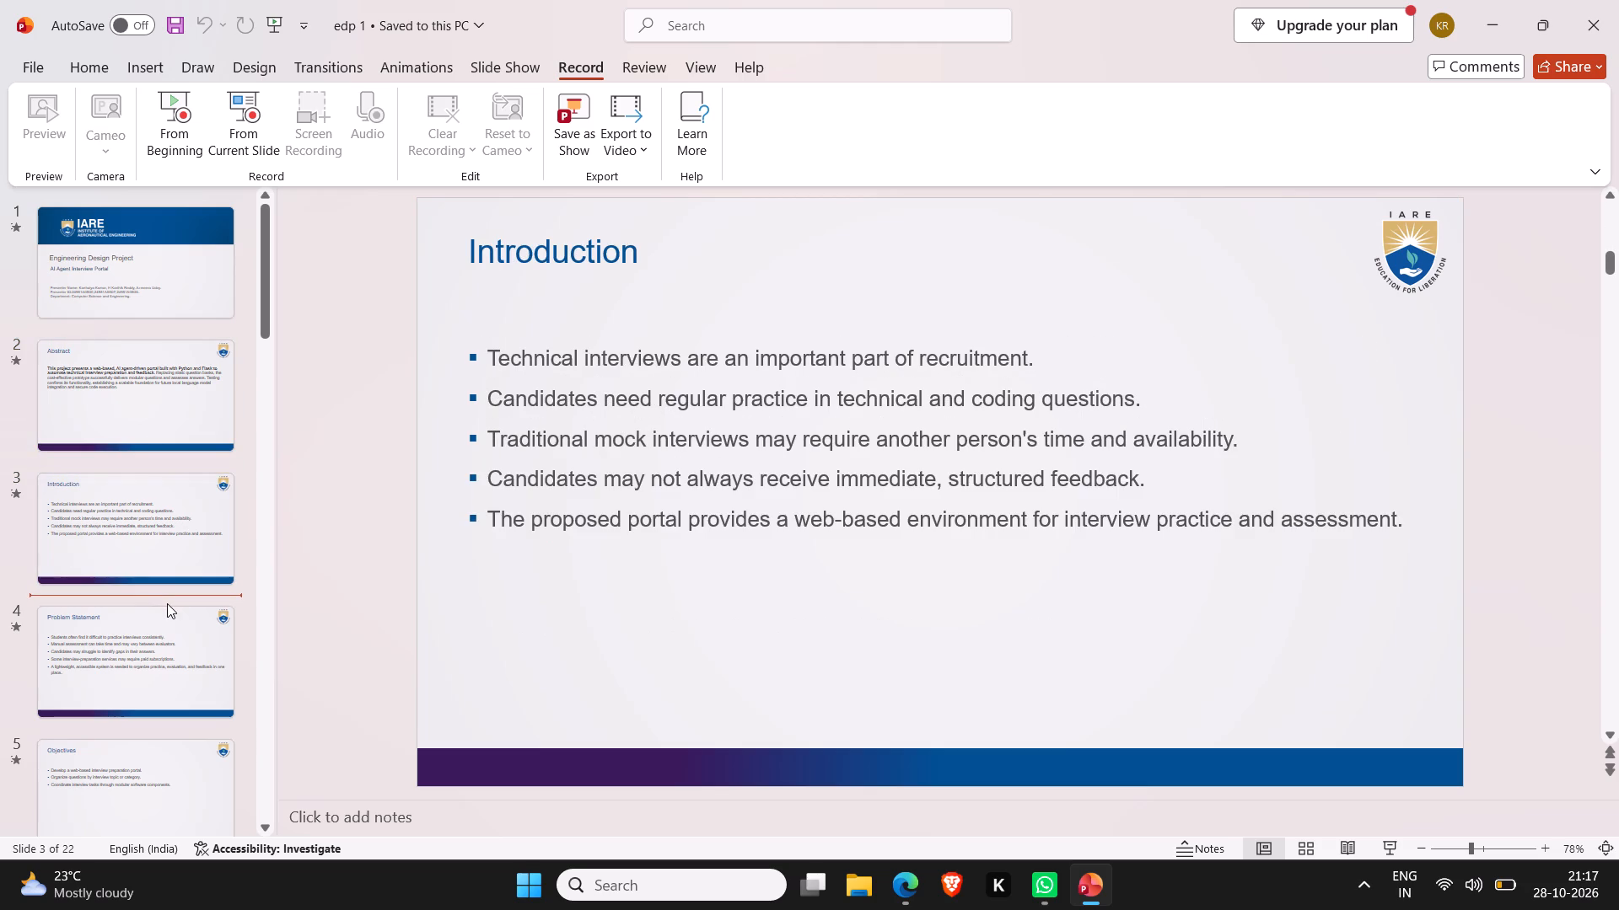
pyautogui.click(168, 617)
pyautogui.click(174, 750)
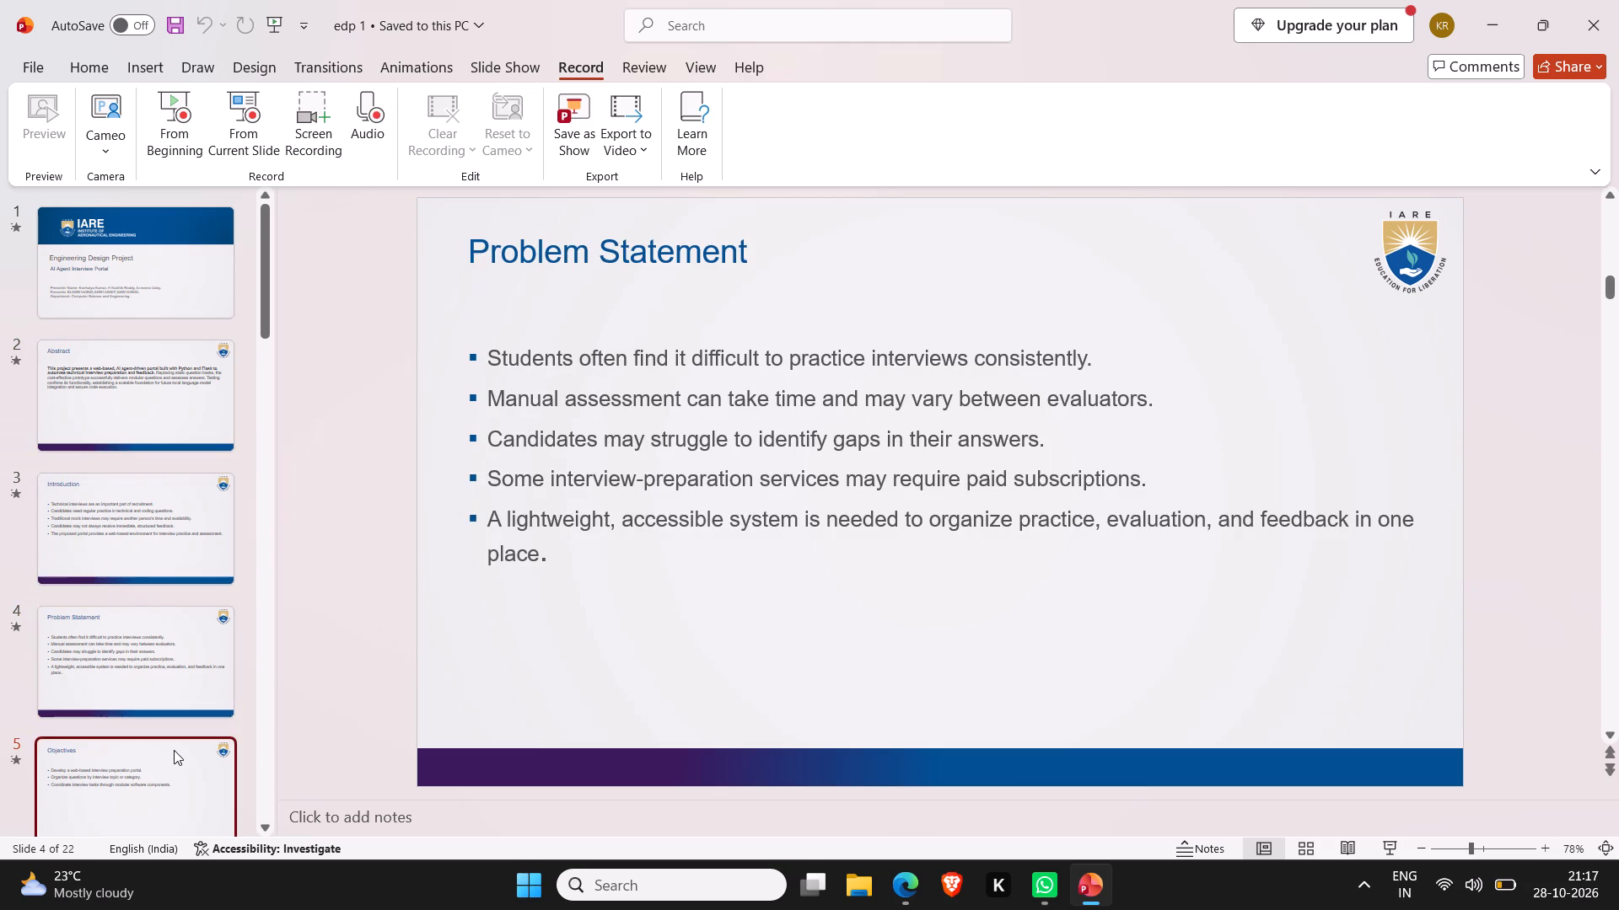
pyautogui.scroll(-1, 174, 750)
pyautogui.click(192, 599)
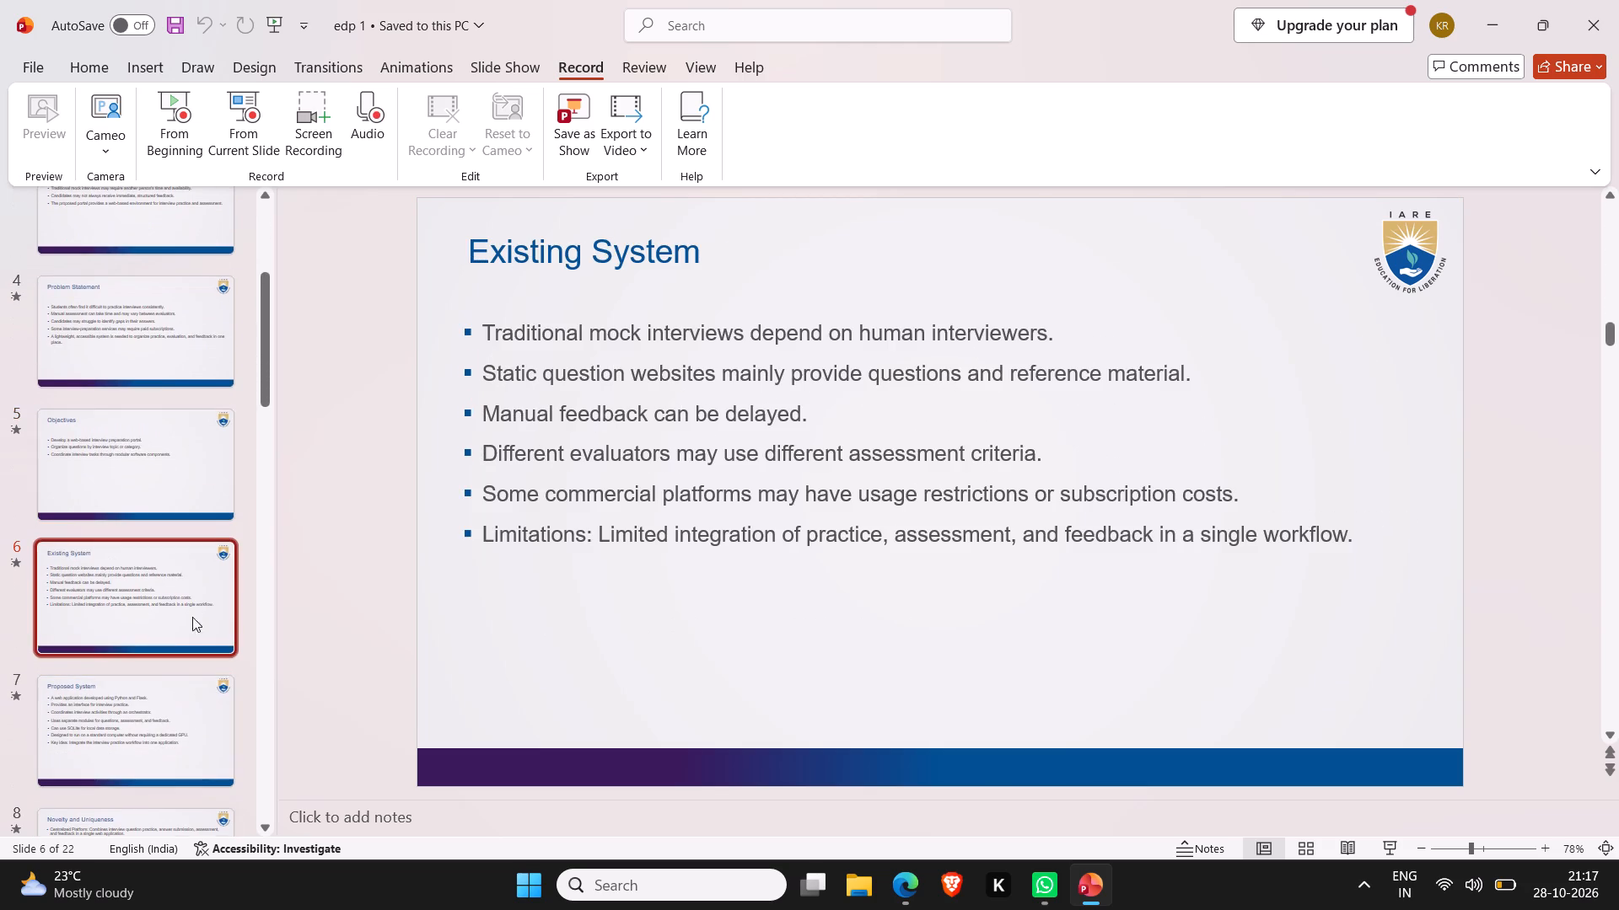
# Review the slides from Proposed System through Novelty, System Architecture, Technologies Used and Module Description to the first Screenshots slide.
pyautogui.click(197, 720)
pyautogui.scroll(-1, 205, 780)
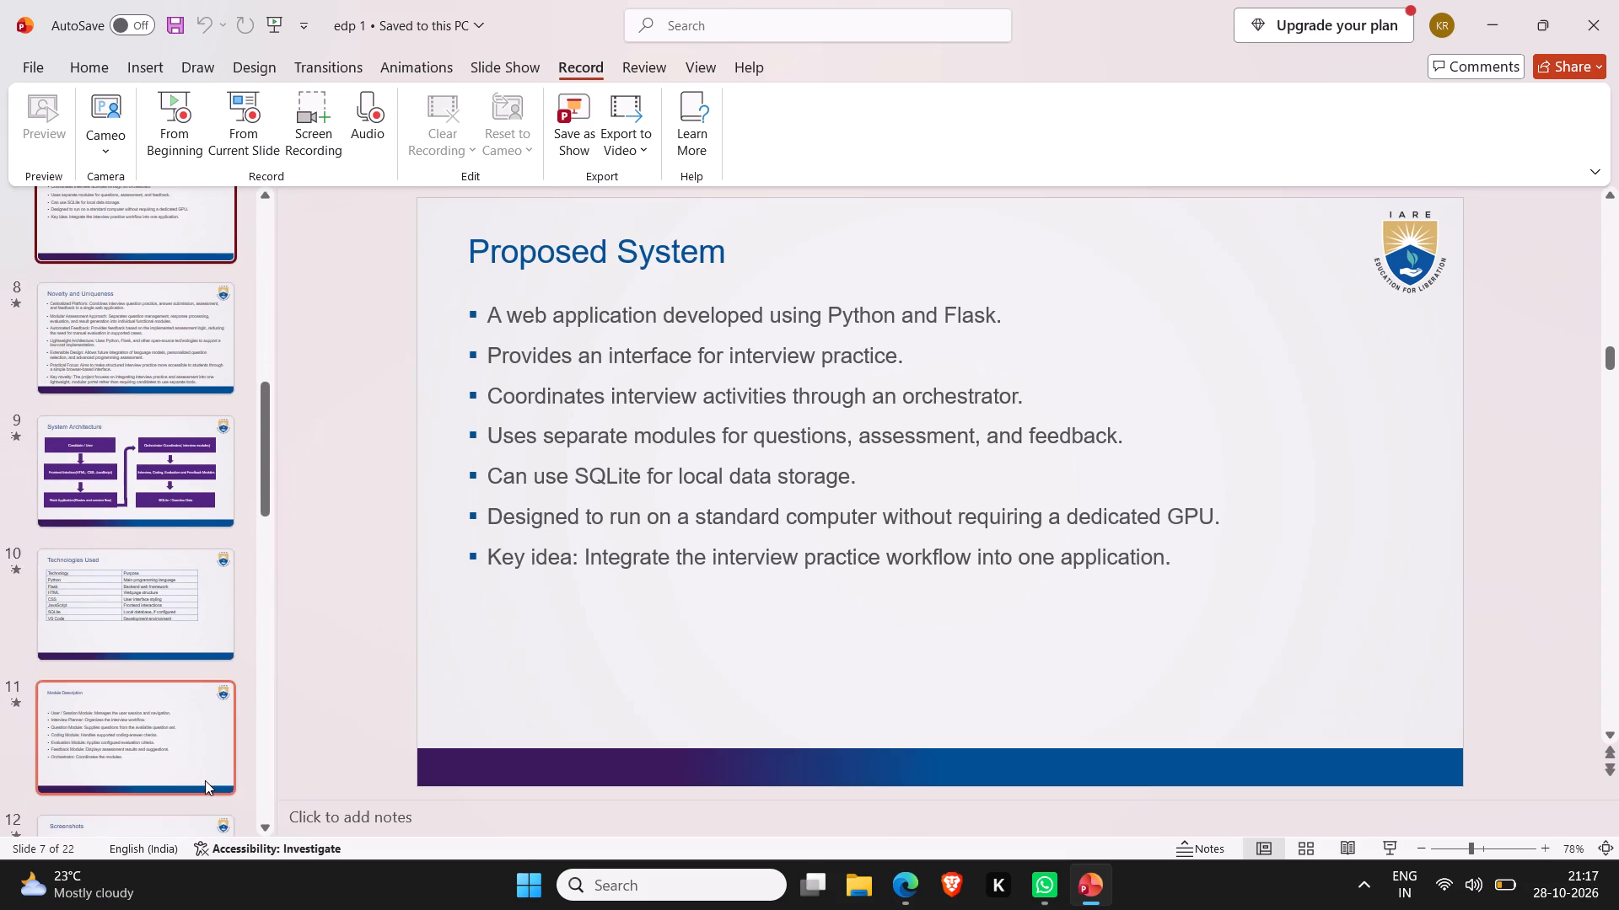
pyautogui.click(184, 402)
pyautogui.click(182, 384)
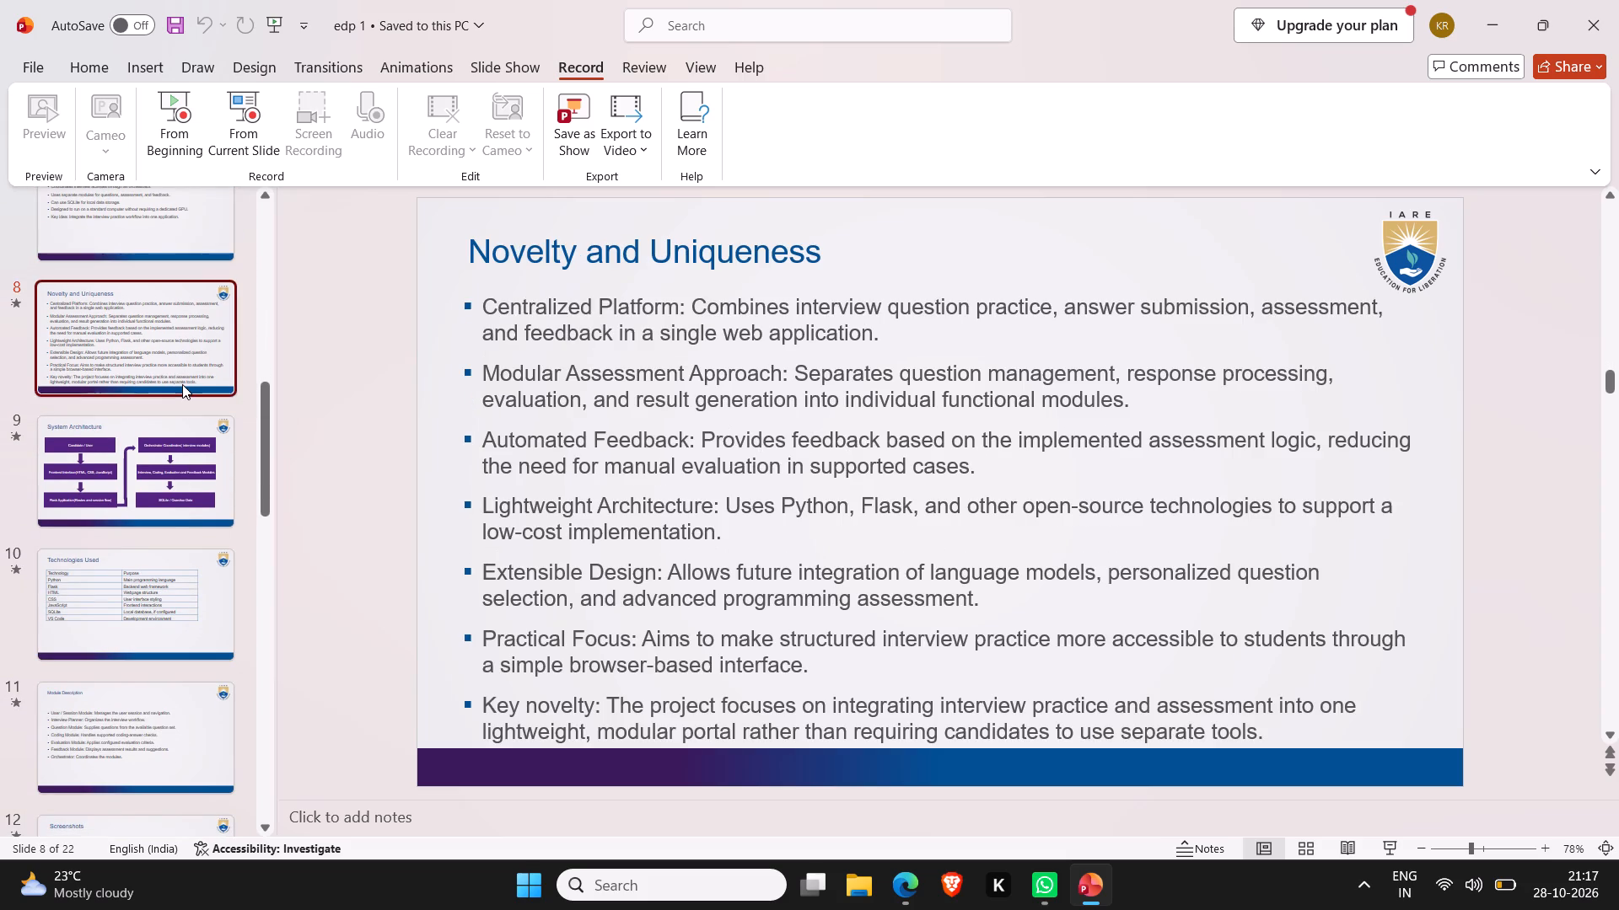
pyautogui.click(205, 484)
pyautogui.click(207, 600)
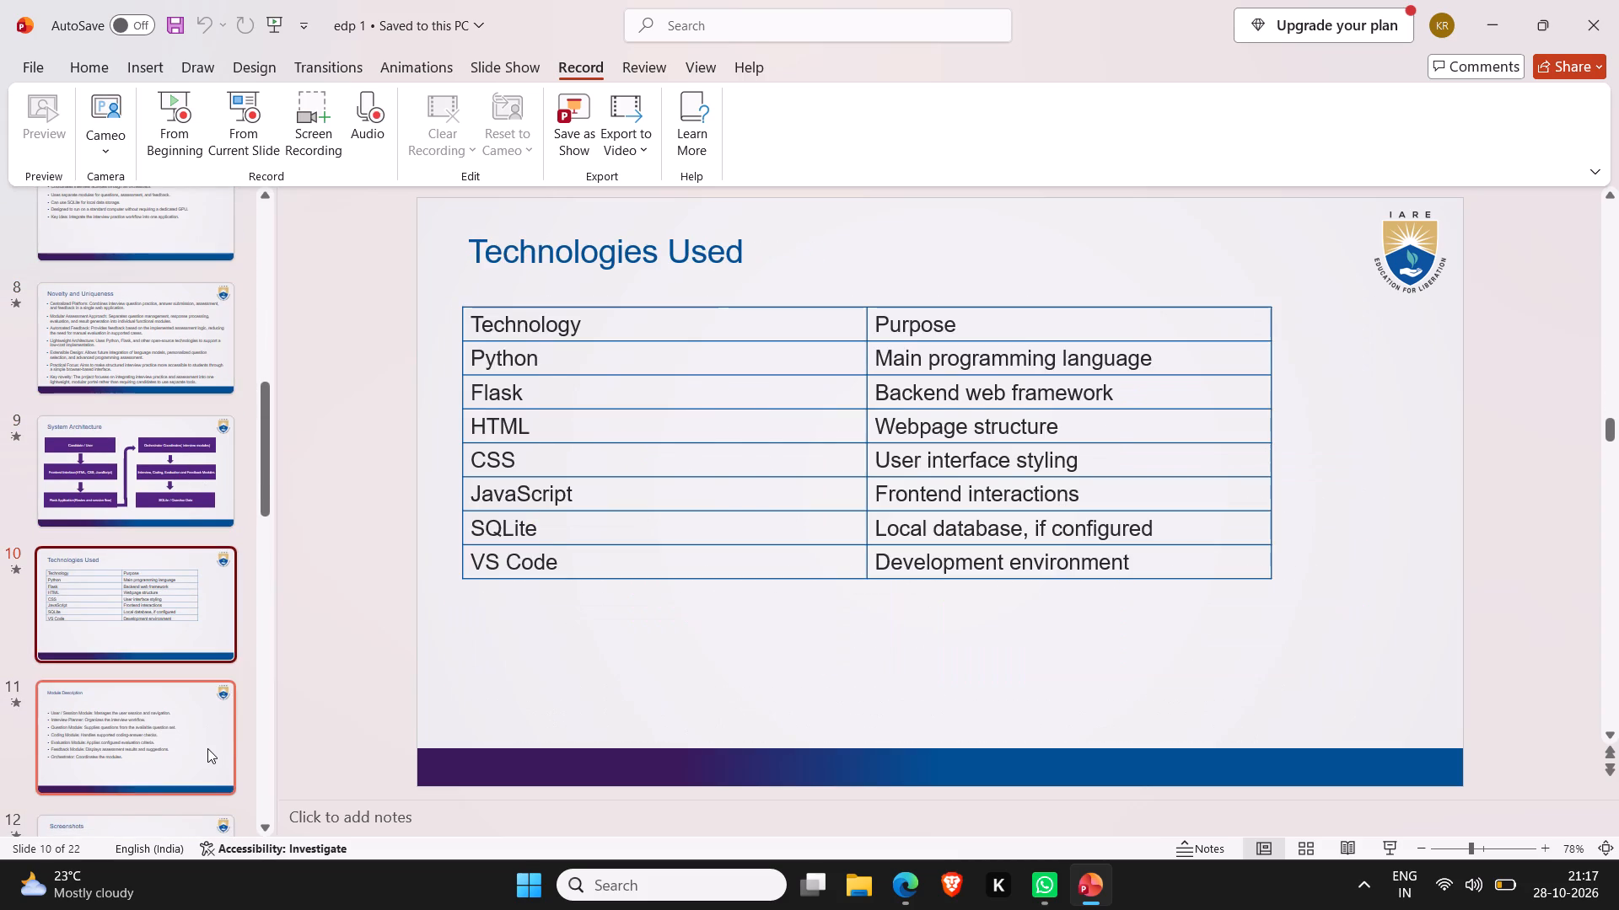
pyautogui.click(207, 748)
pyautogui.scroll(-1, 208, 791)
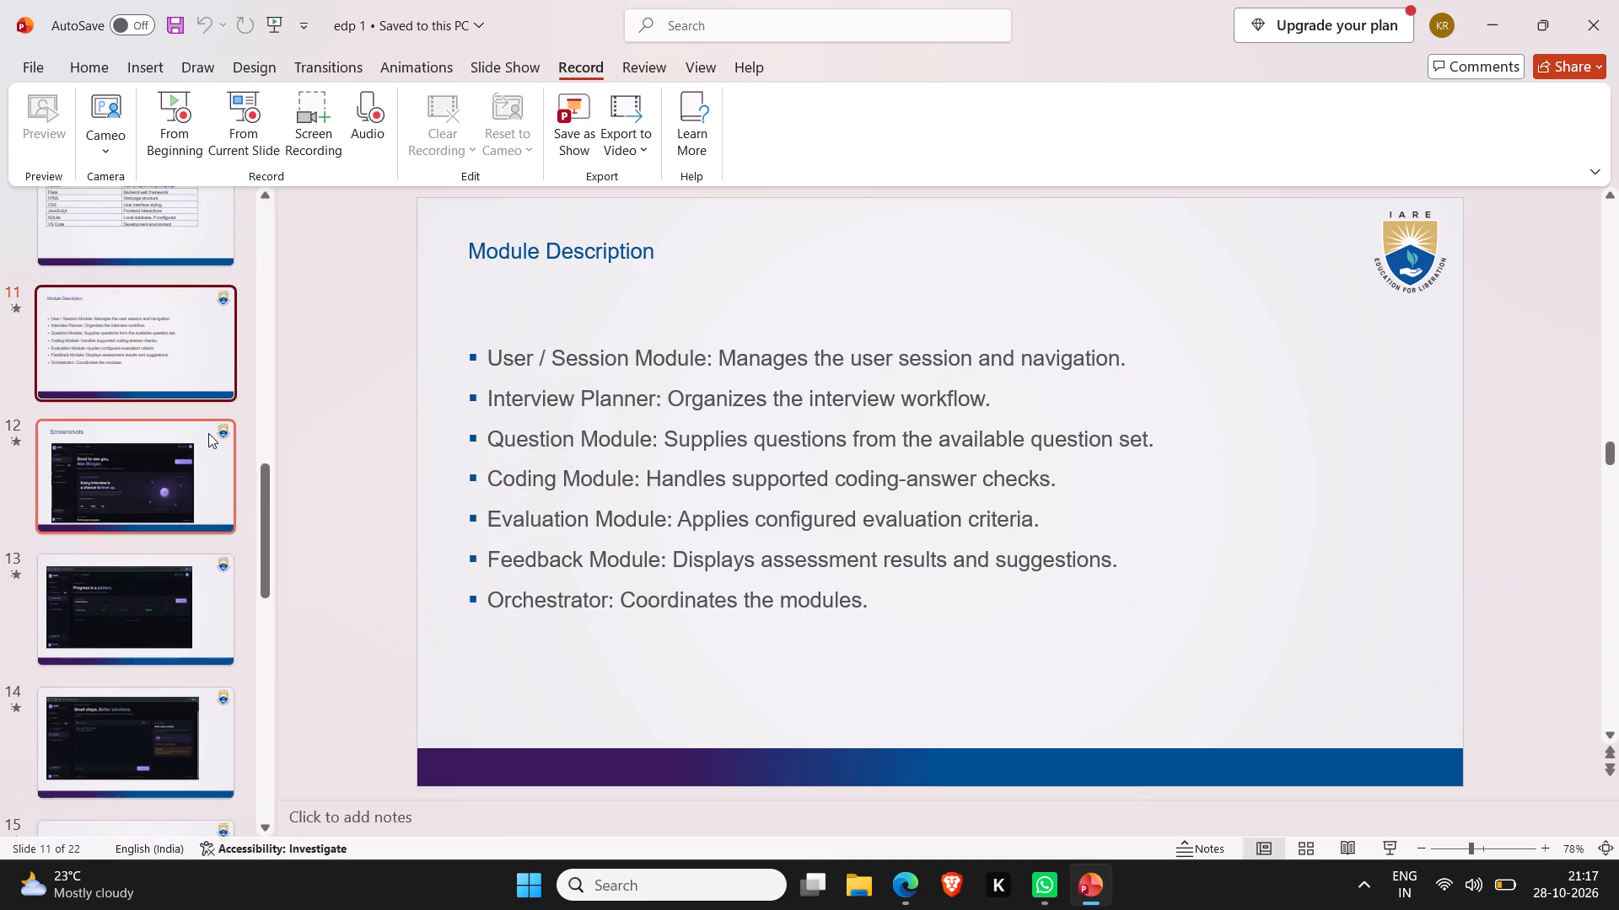
pyautogui.click(208, 433)
# Go back to the earlier slides and look over Objectives and Existing System once more.
pyautogui.scroll(6, 193, 334)
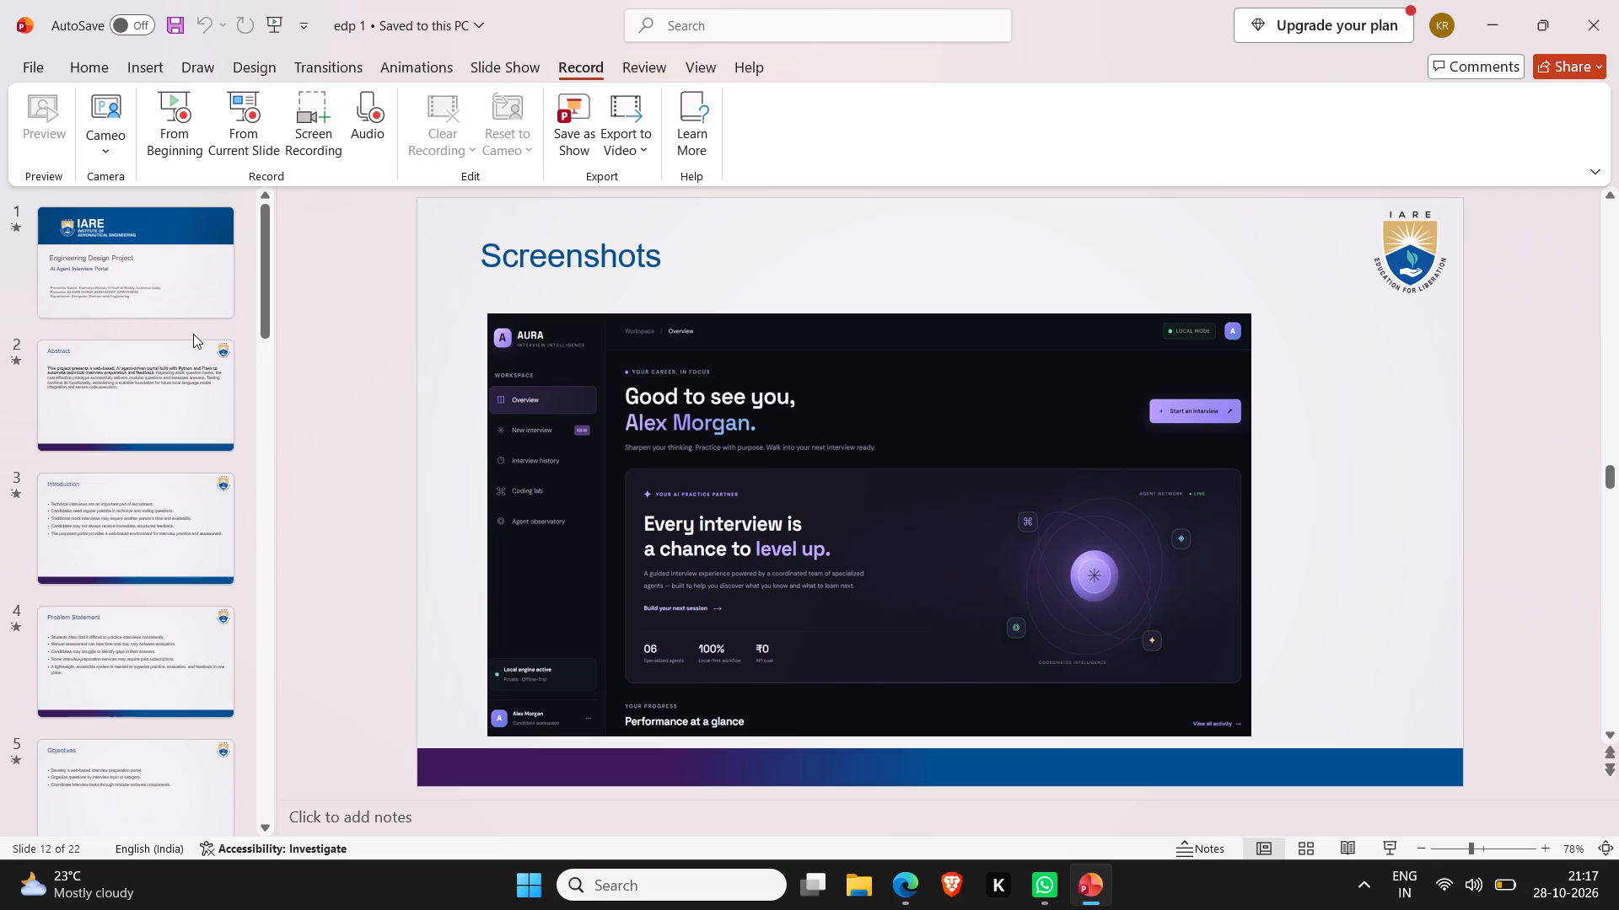
pyautogui.scroll(-1, 192, 576)
pyautogui.click(158, 518)
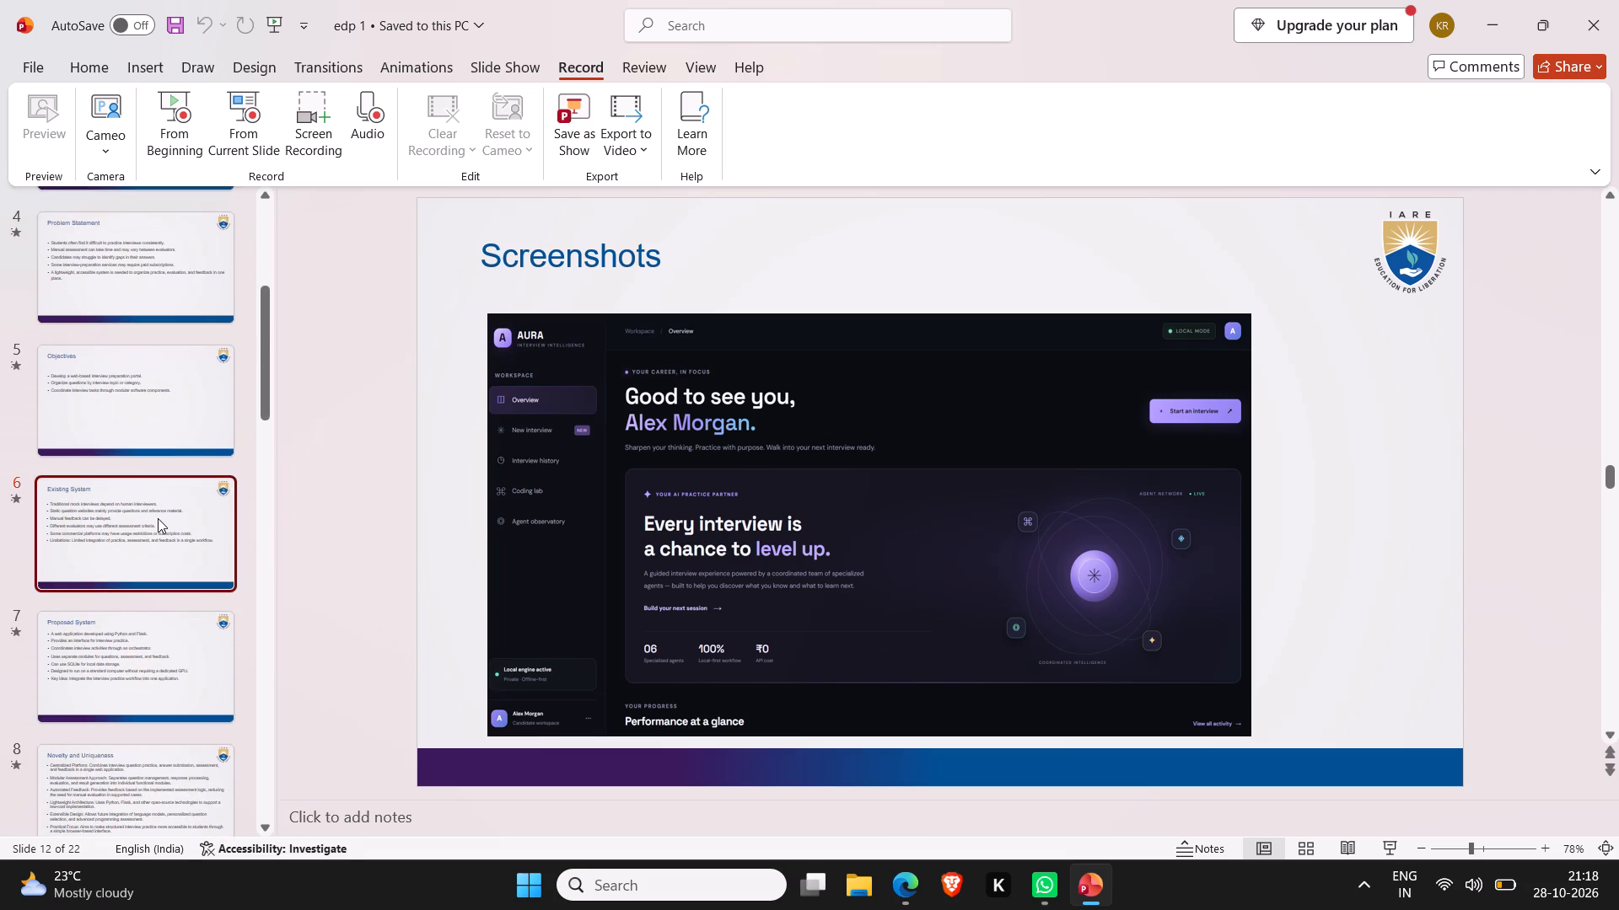
pyautogui.click(181, 386)
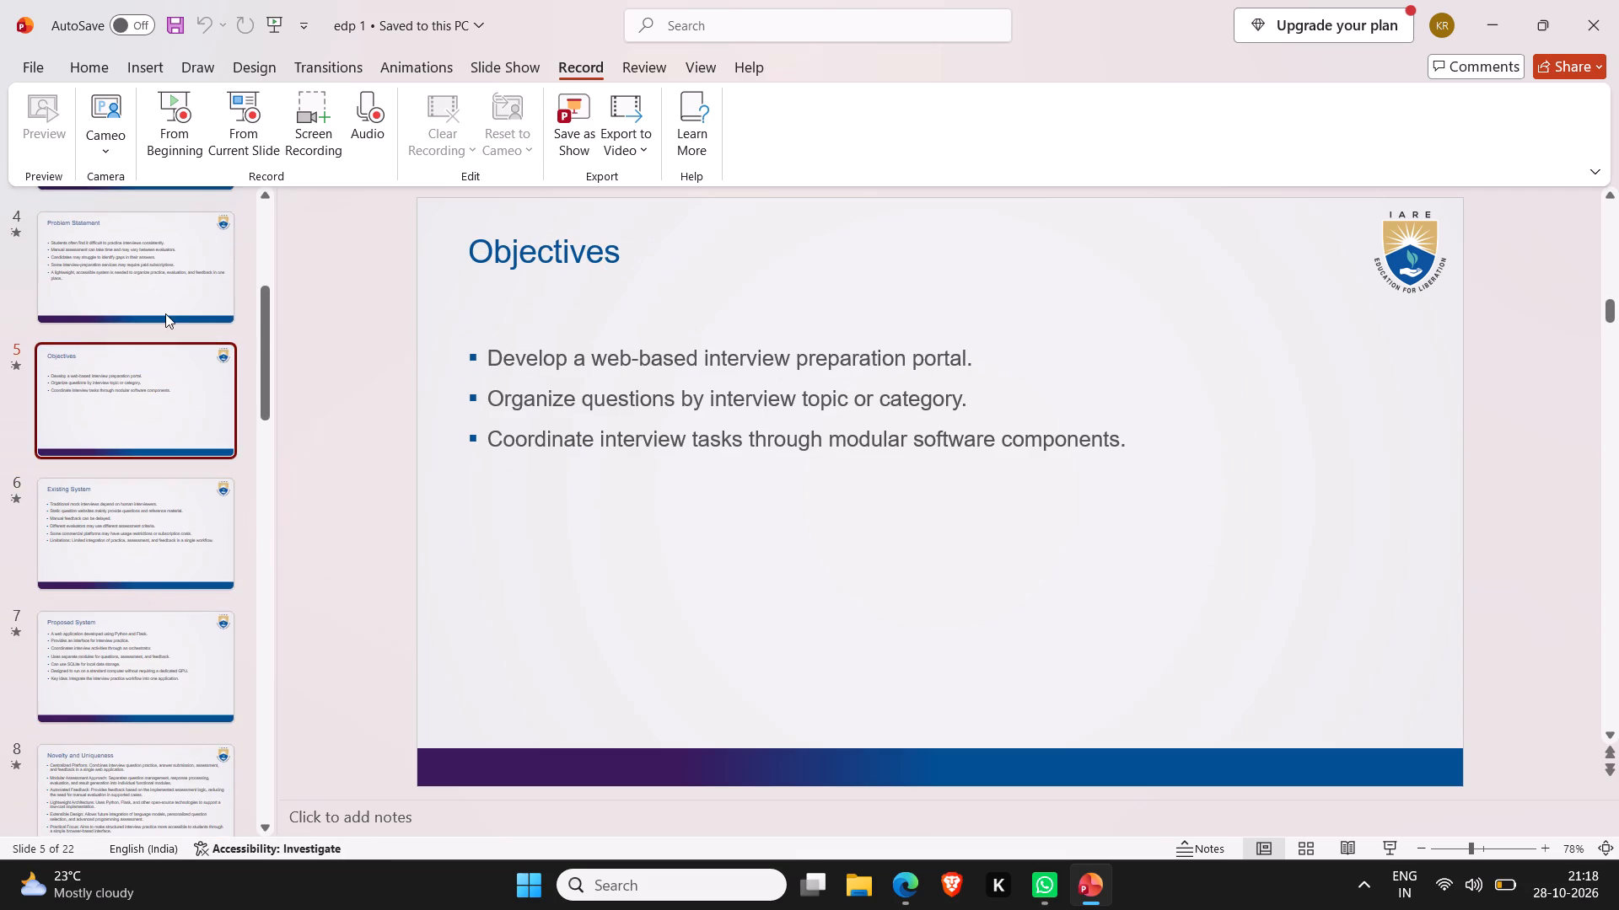
pyautogui.click(165, 290)
pyautogui.click(150, 430)
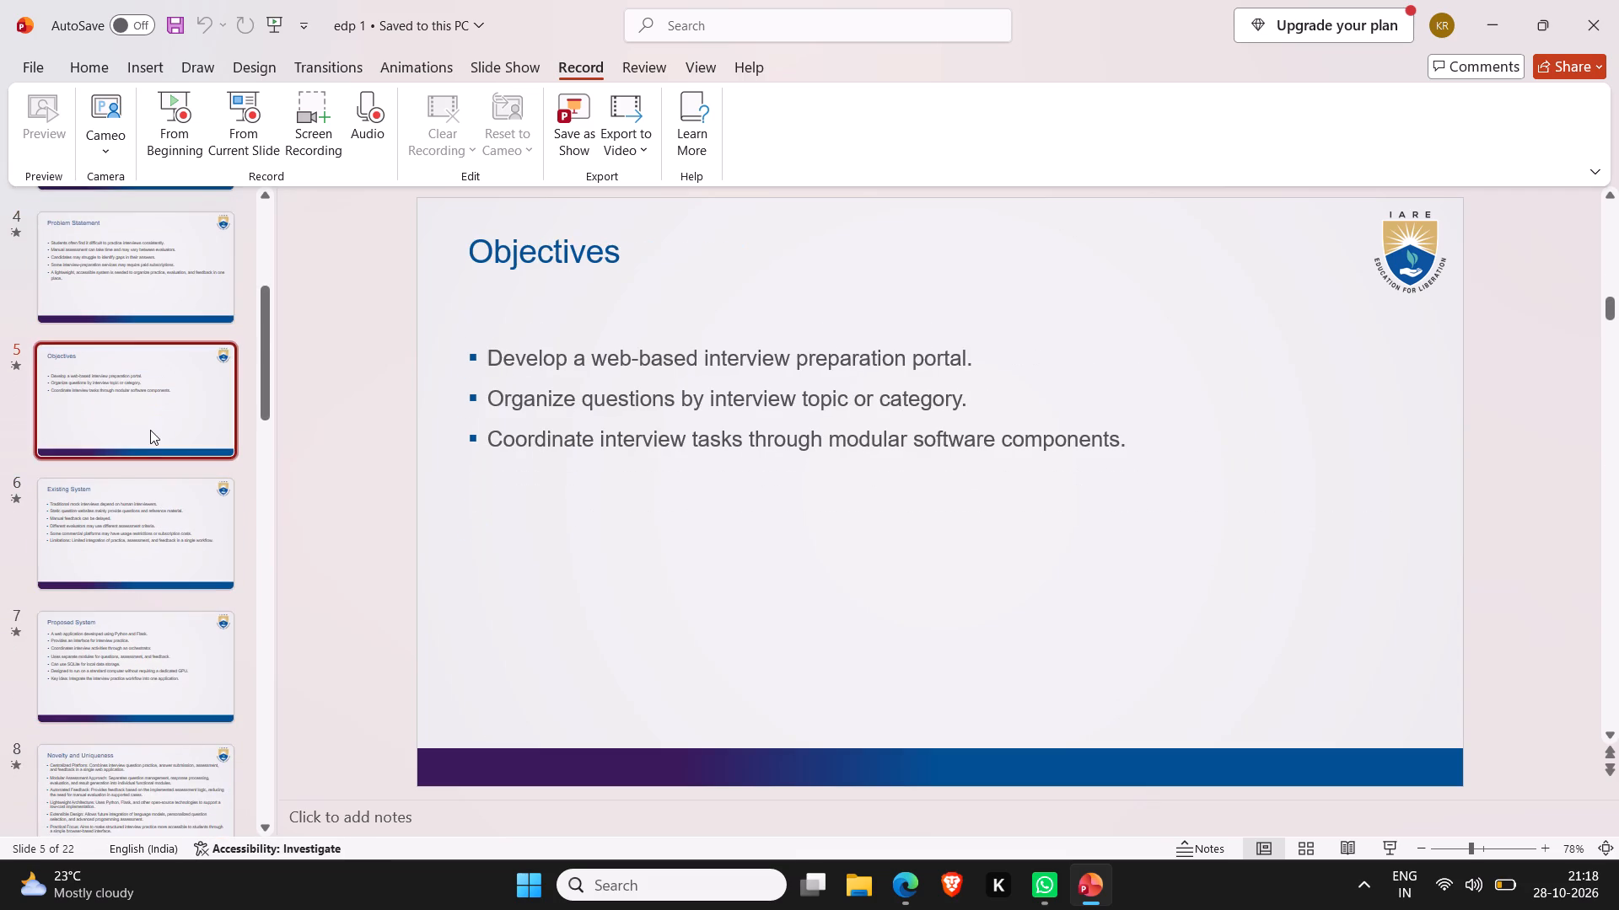
pyautogui.click(139, 554)
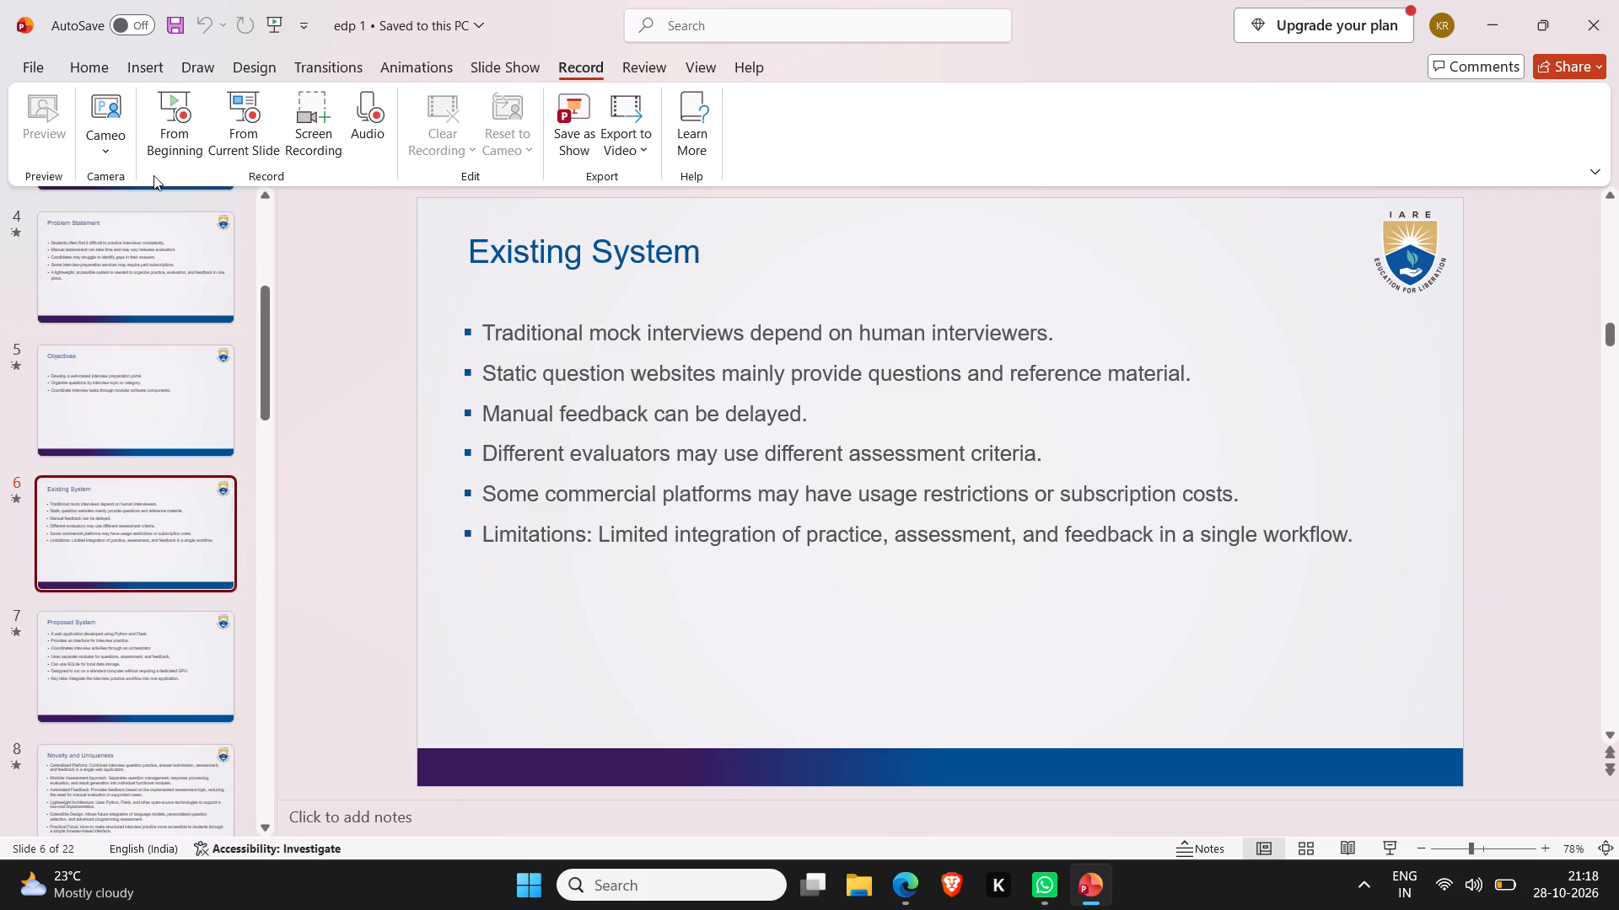
# Insert a Cameo camera feed on all slides and turn on its live preview on the Existing System slide.
pyautogui.click(109, 171)
pyautogui.click(101, 151)
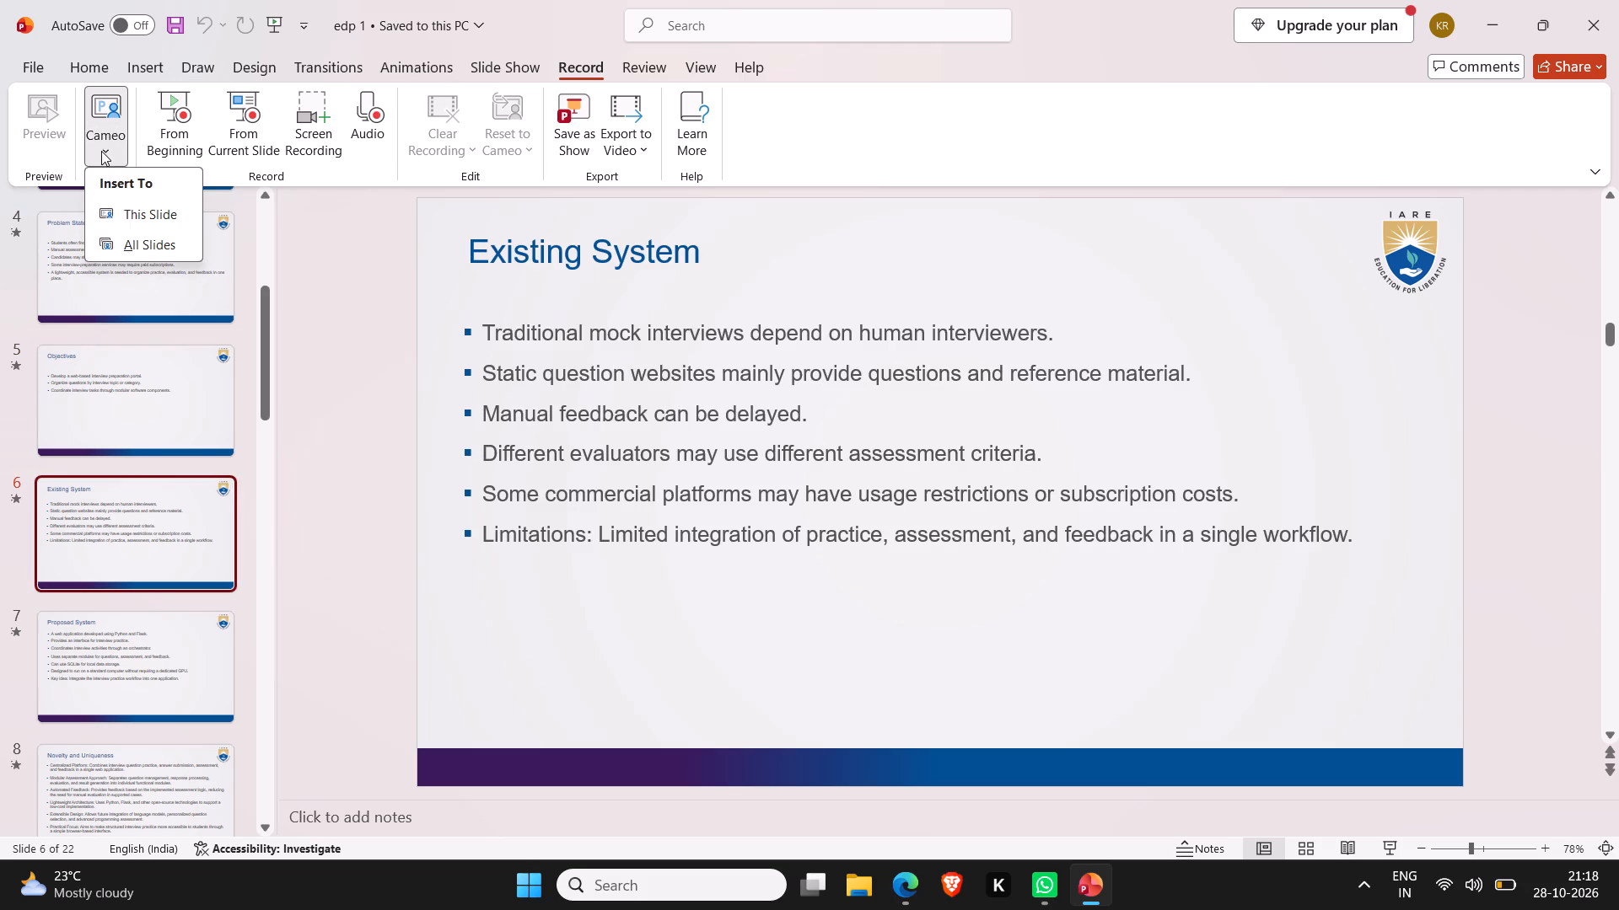
pyautogui.click(132, 236)
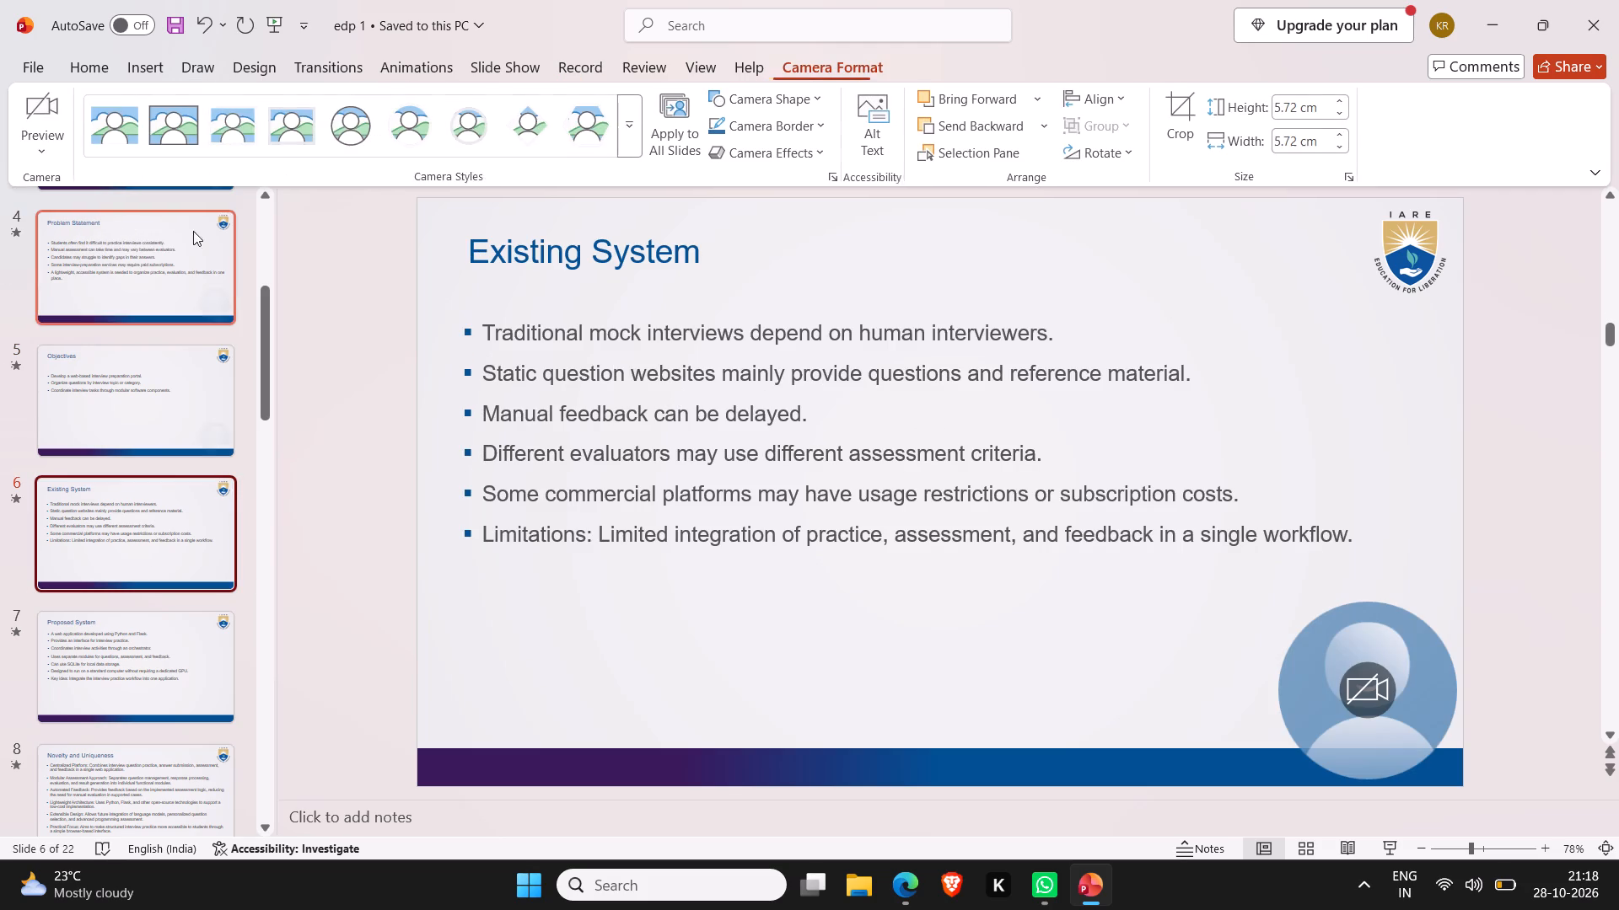
pyautogui.click(1351, 692)
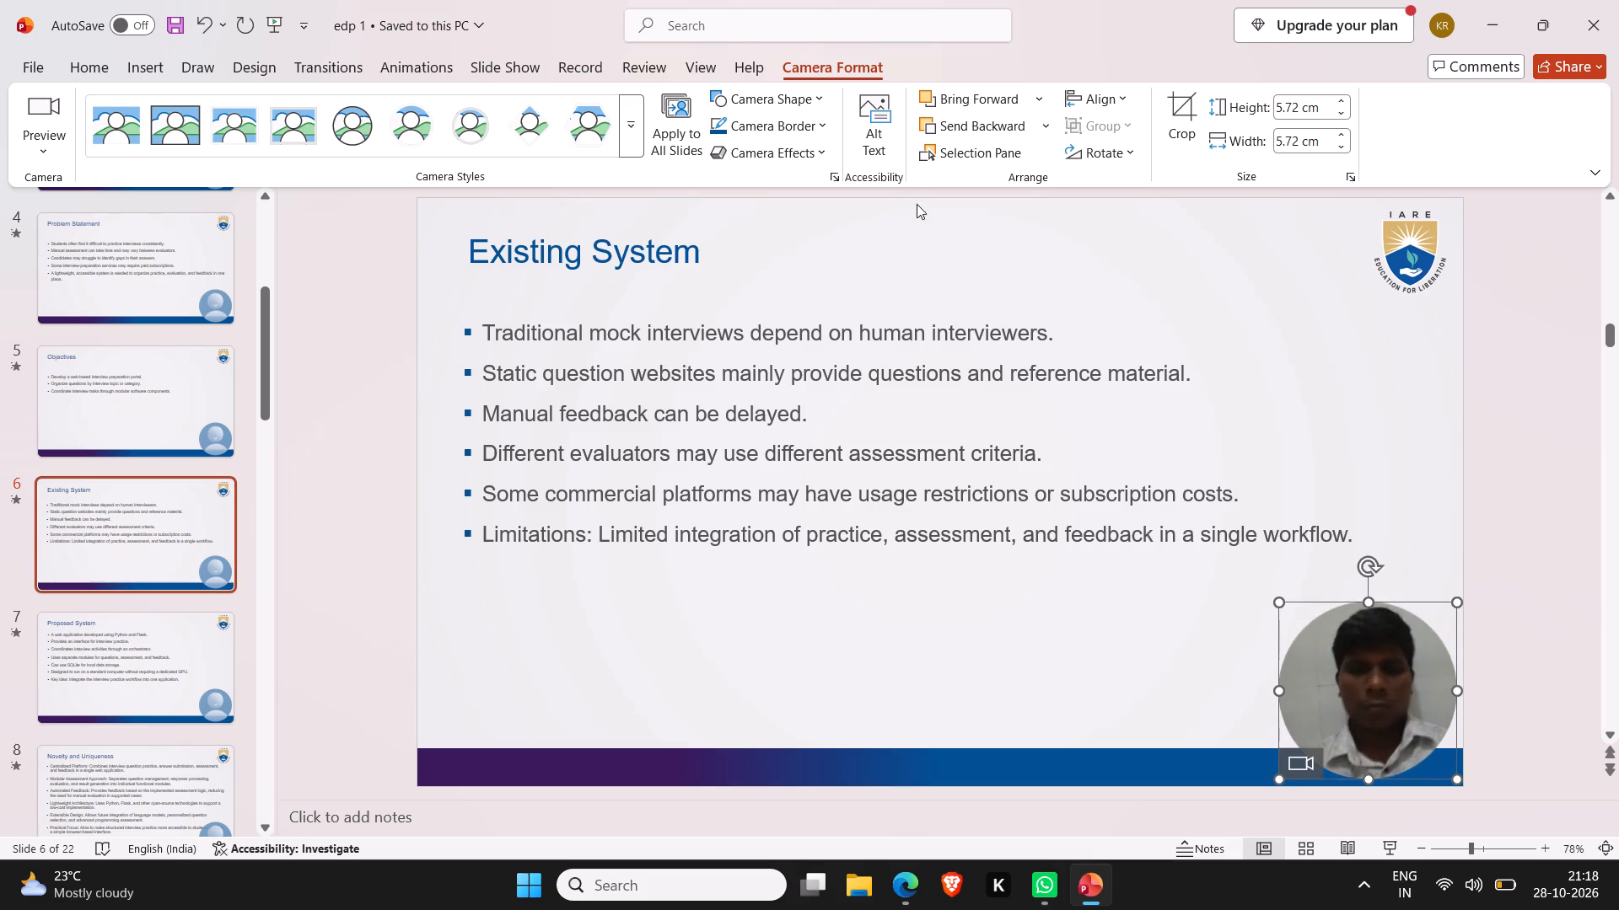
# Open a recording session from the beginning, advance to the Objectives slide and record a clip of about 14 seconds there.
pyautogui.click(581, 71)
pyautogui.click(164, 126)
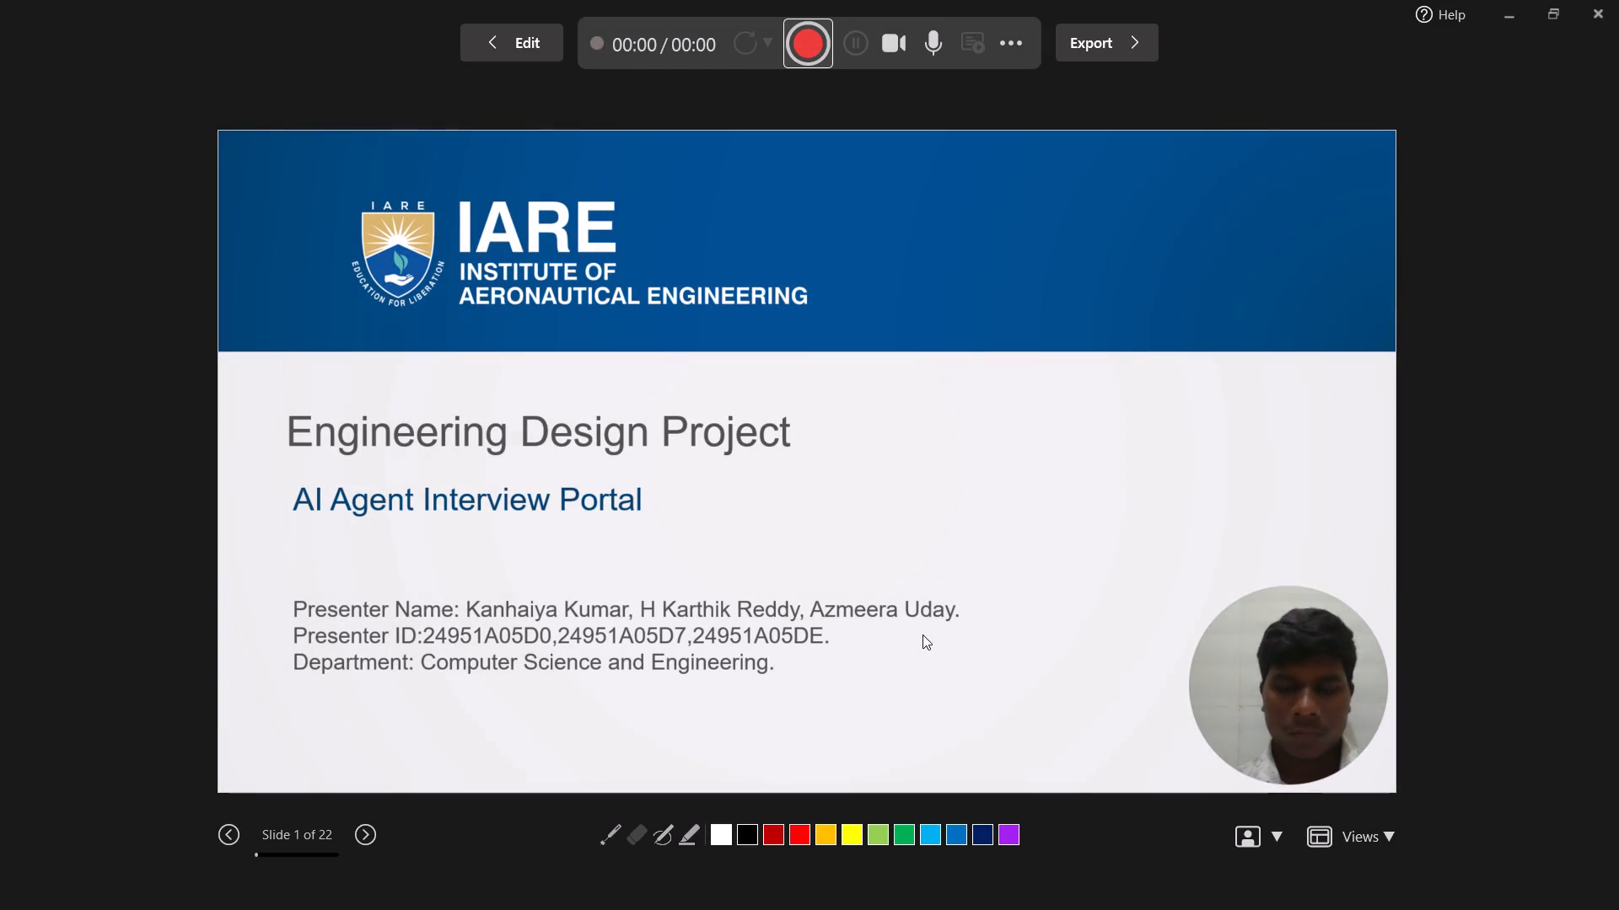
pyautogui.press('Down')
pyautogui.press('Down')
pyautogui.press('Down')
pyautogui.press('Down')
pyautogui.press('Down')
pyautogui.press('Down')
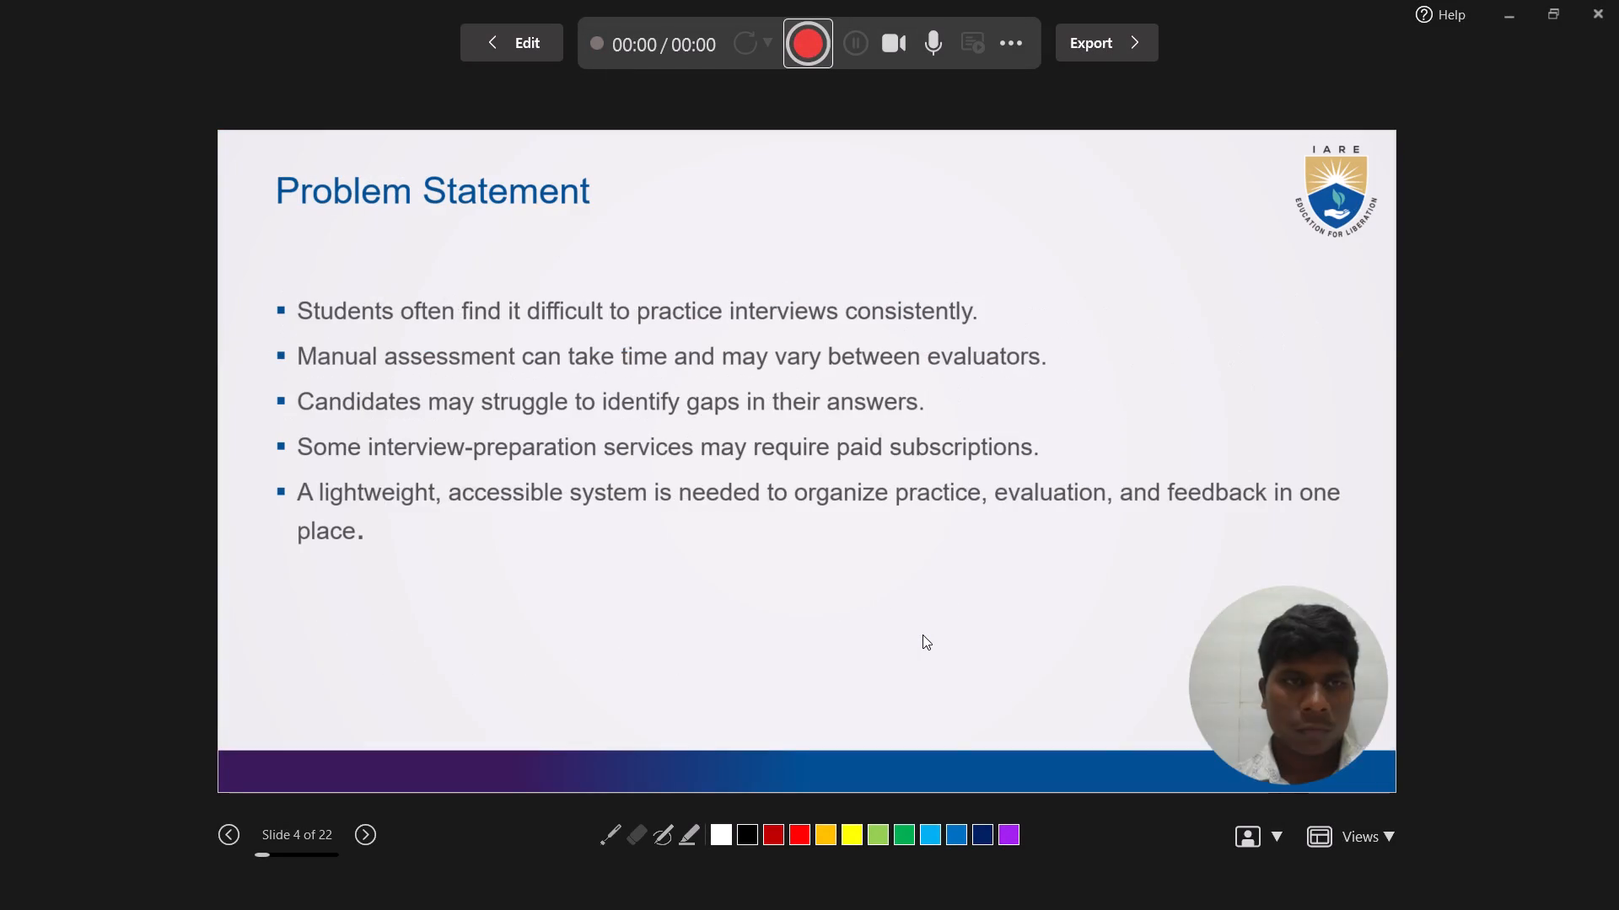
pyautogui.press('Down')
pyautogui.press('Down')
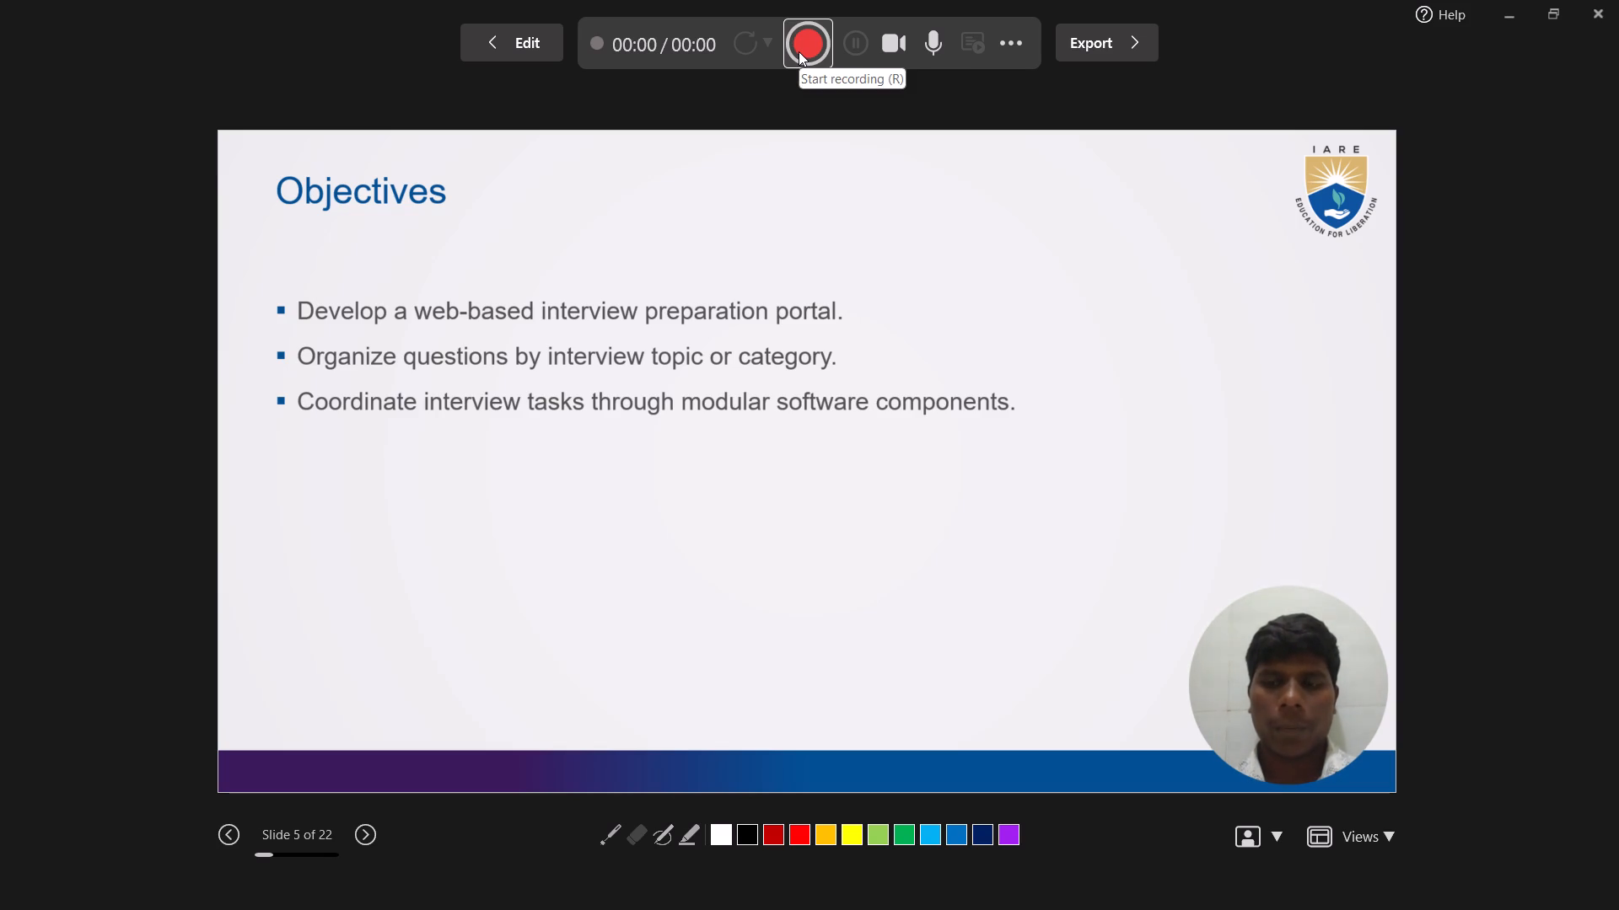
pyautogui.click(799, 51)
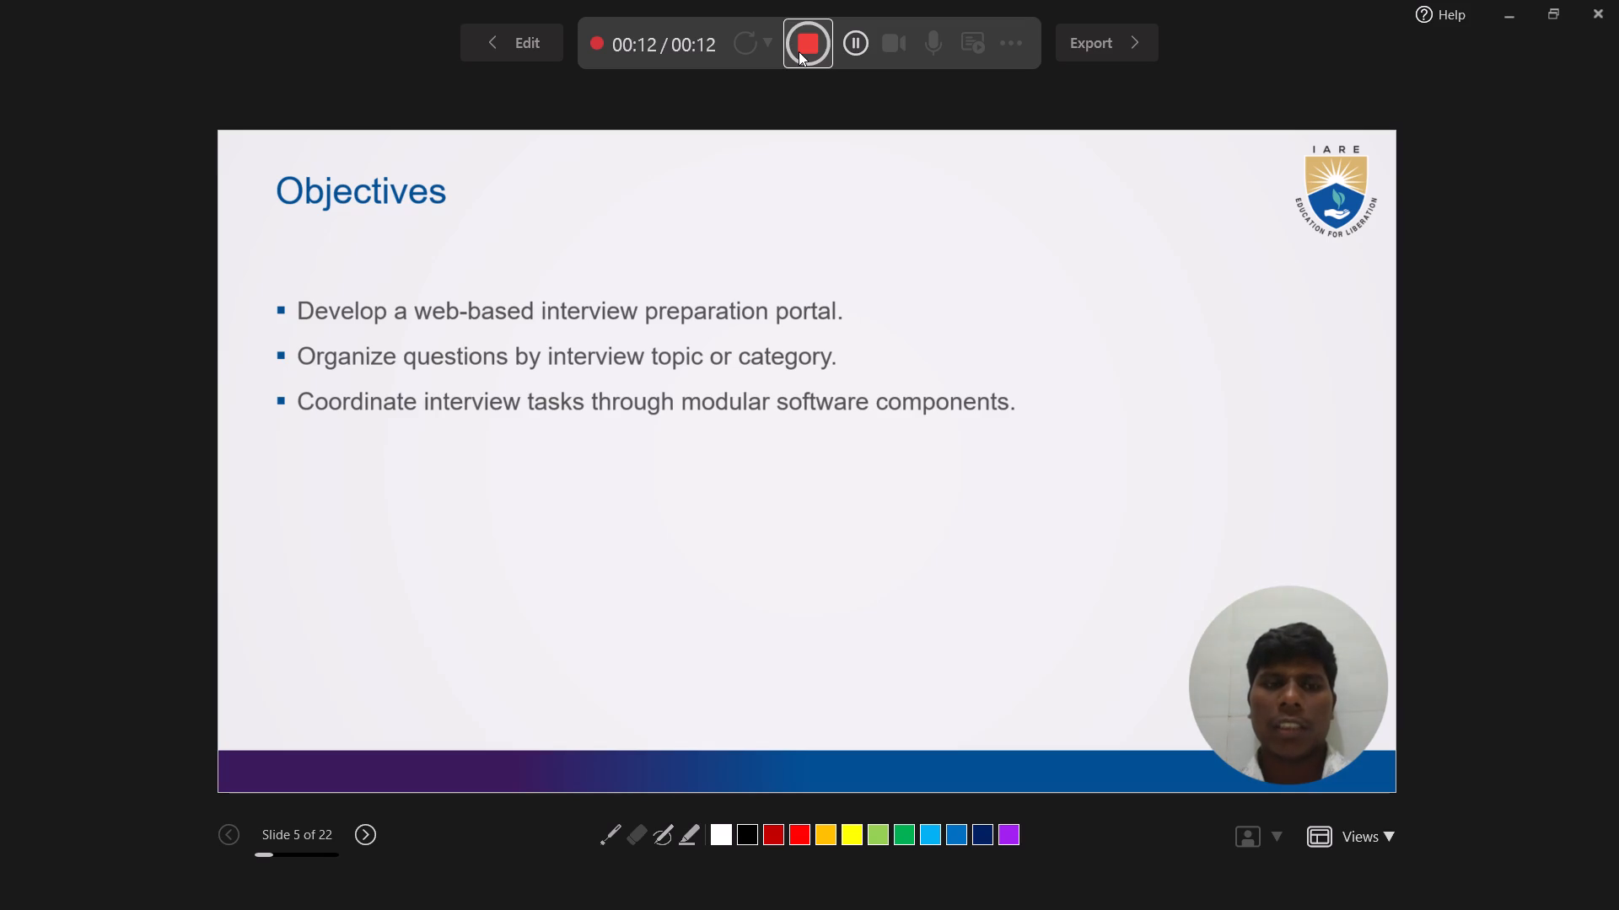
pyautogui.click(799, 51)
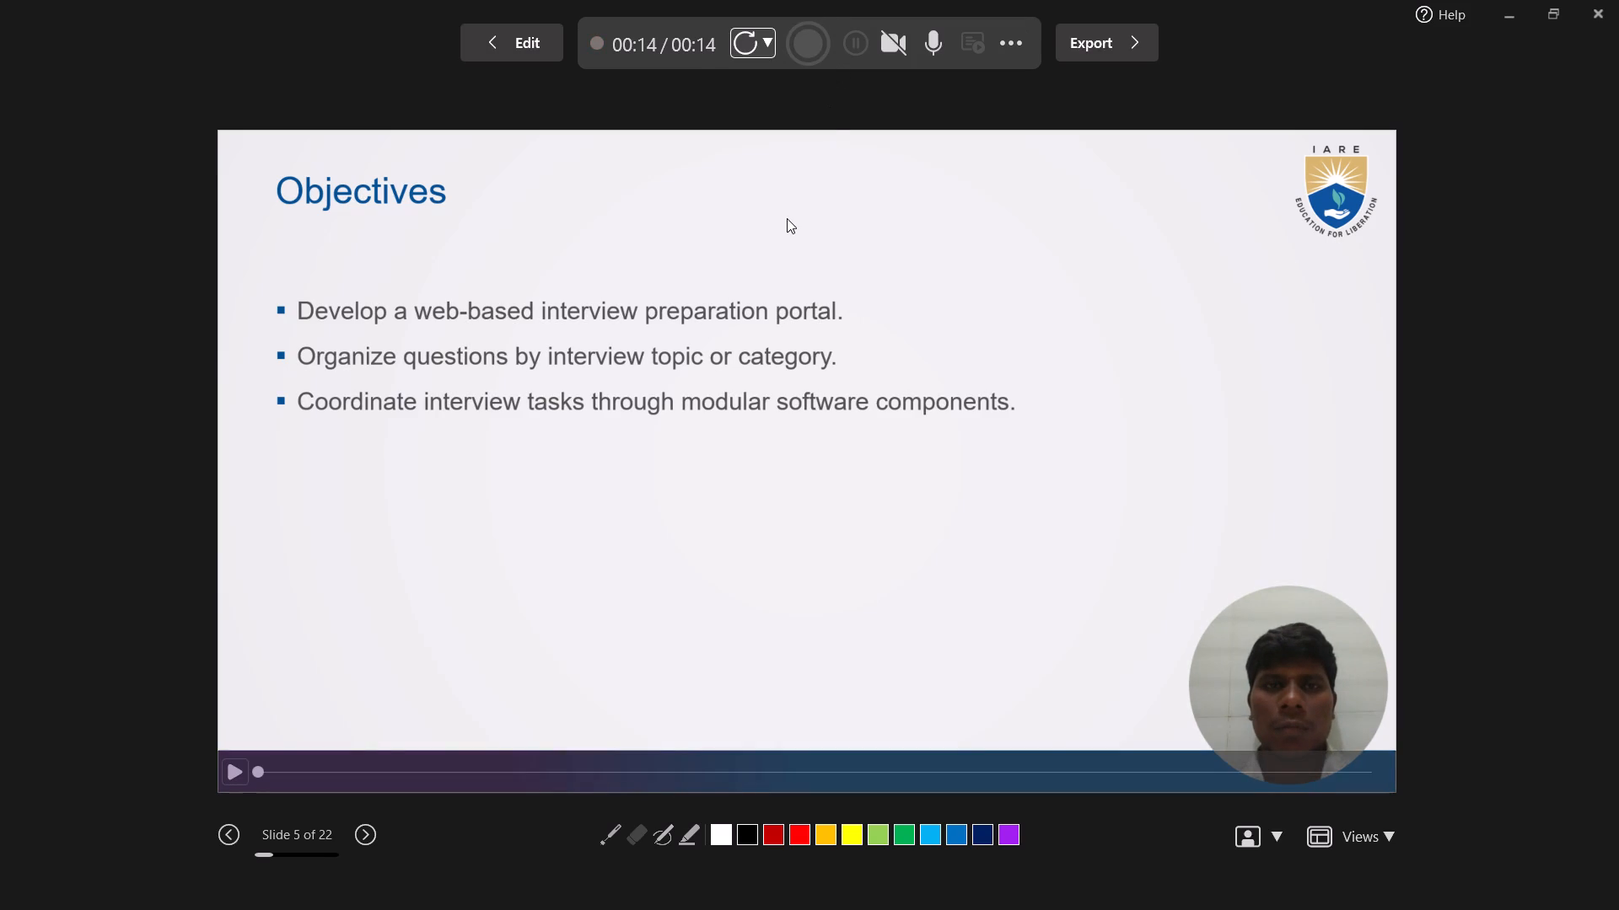
# Retake the video on all slides, stop the new recording on the title slide and return to the editing view.
pyautogui.click(771, 44)
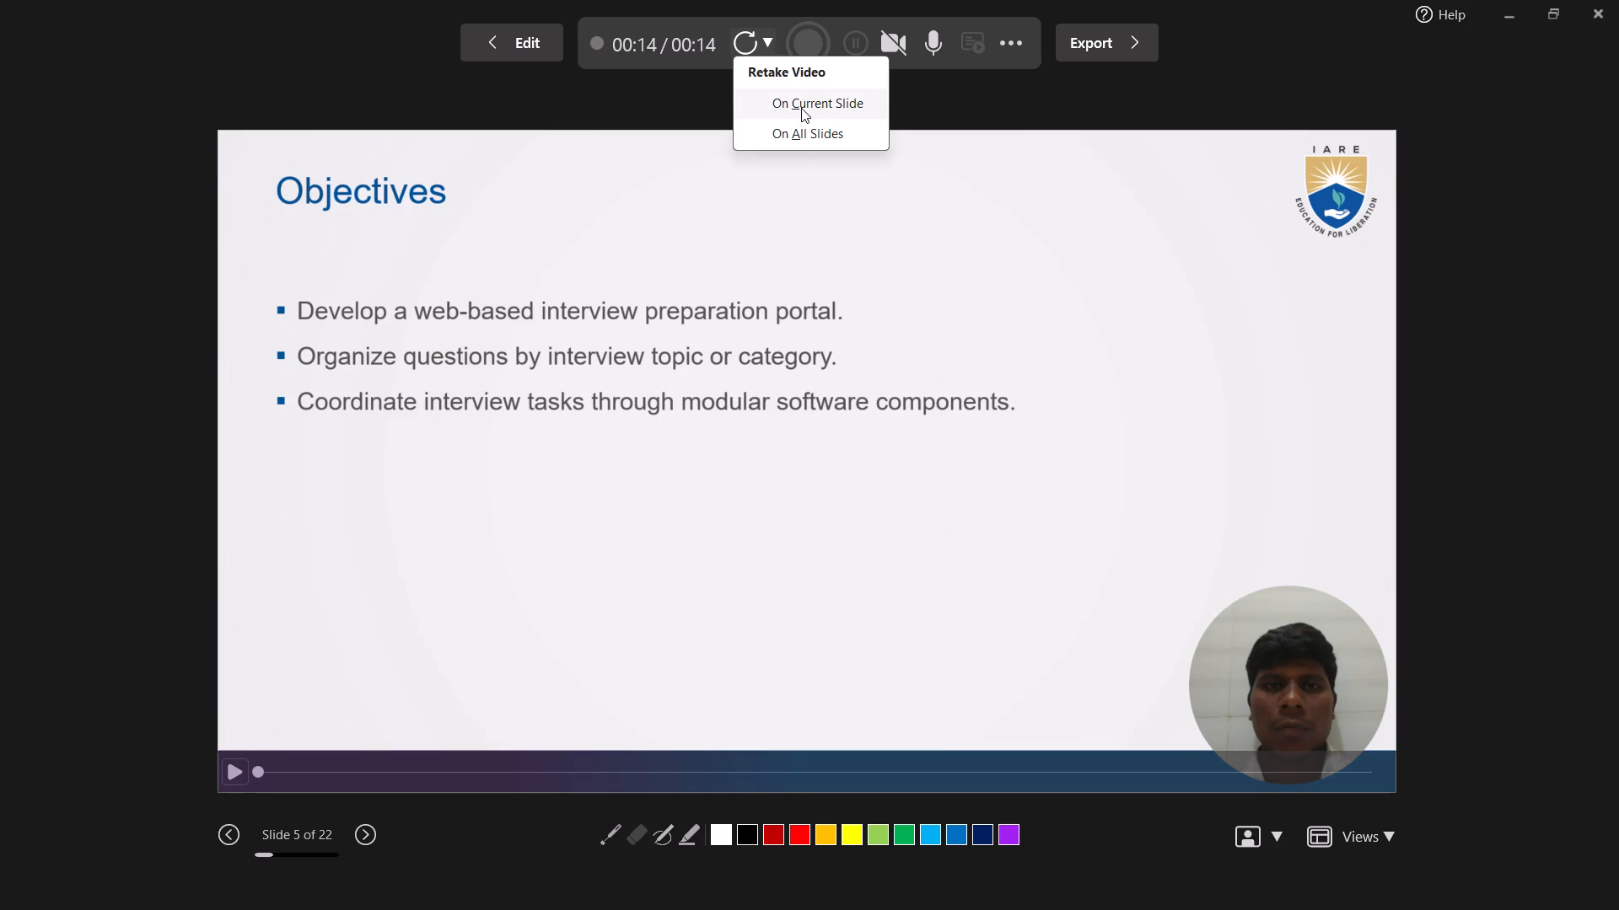
pyautogui.click(801, 138)
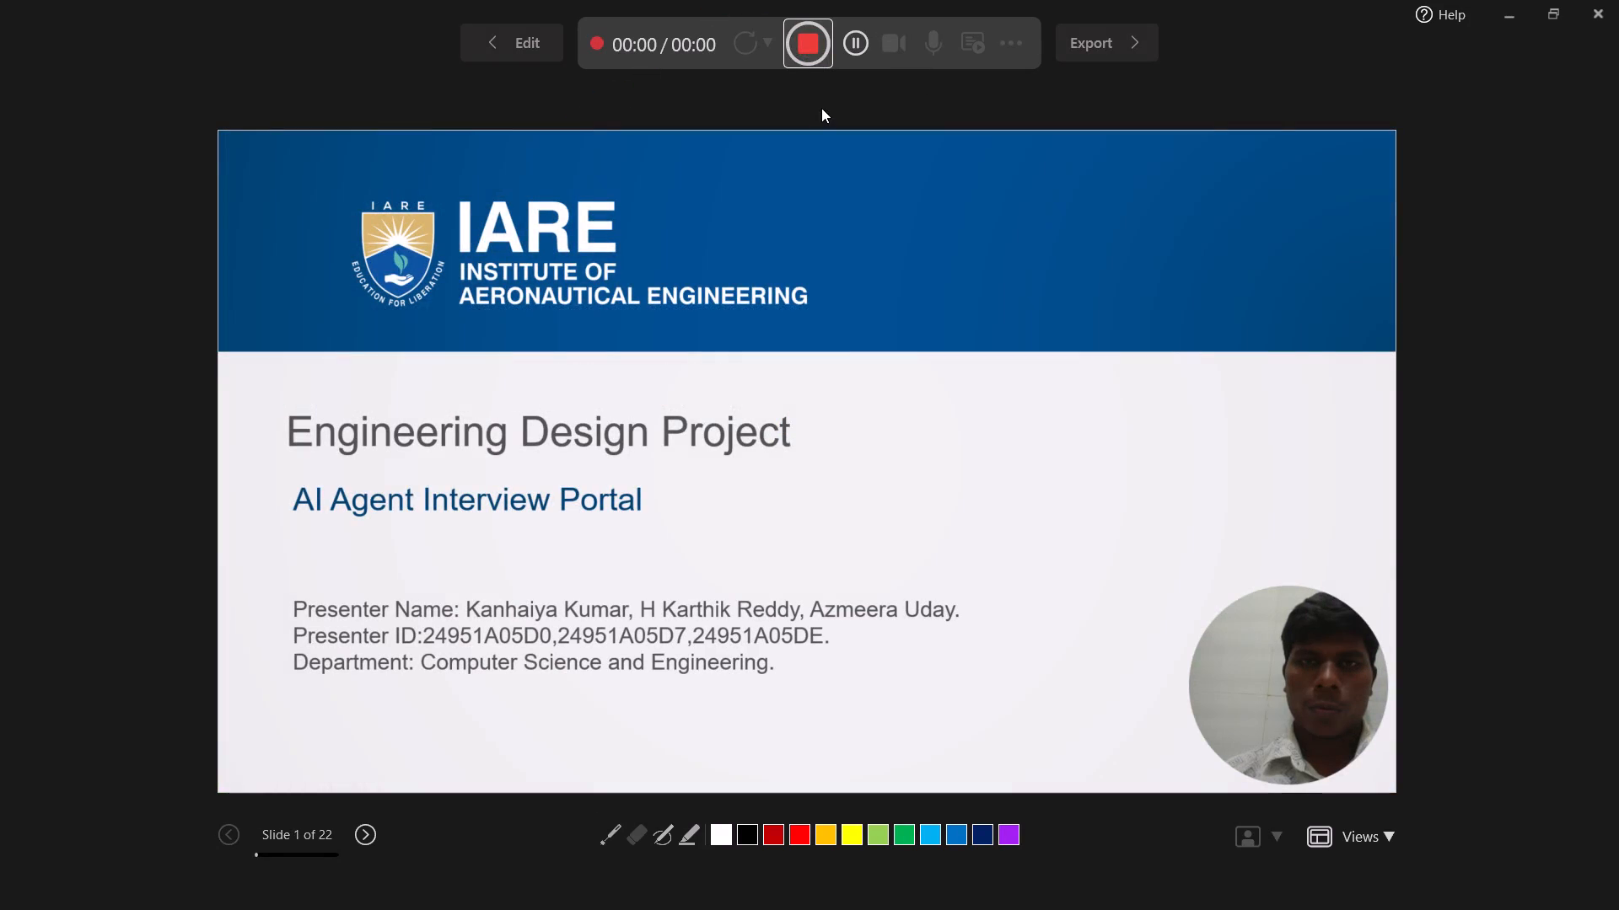
pyautogui.click(804, 45)
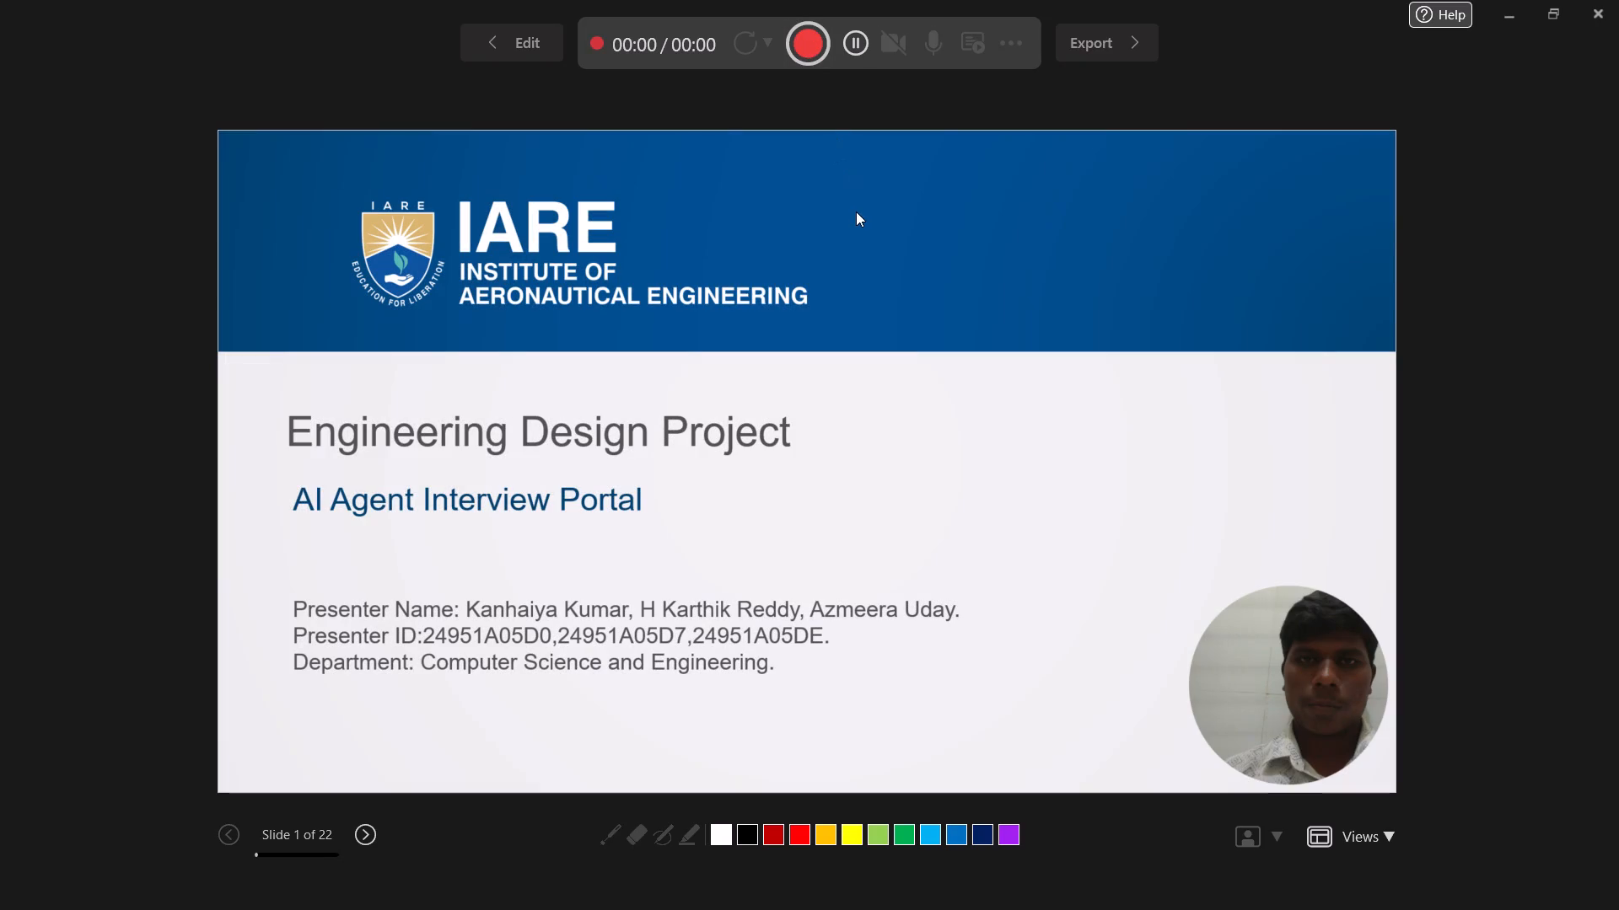
pyautogui.press('Up')
pyautogui.press('Up')
pyautogui.press('Up')
pyautogui.press('Up')
pyautogui.press('Down')
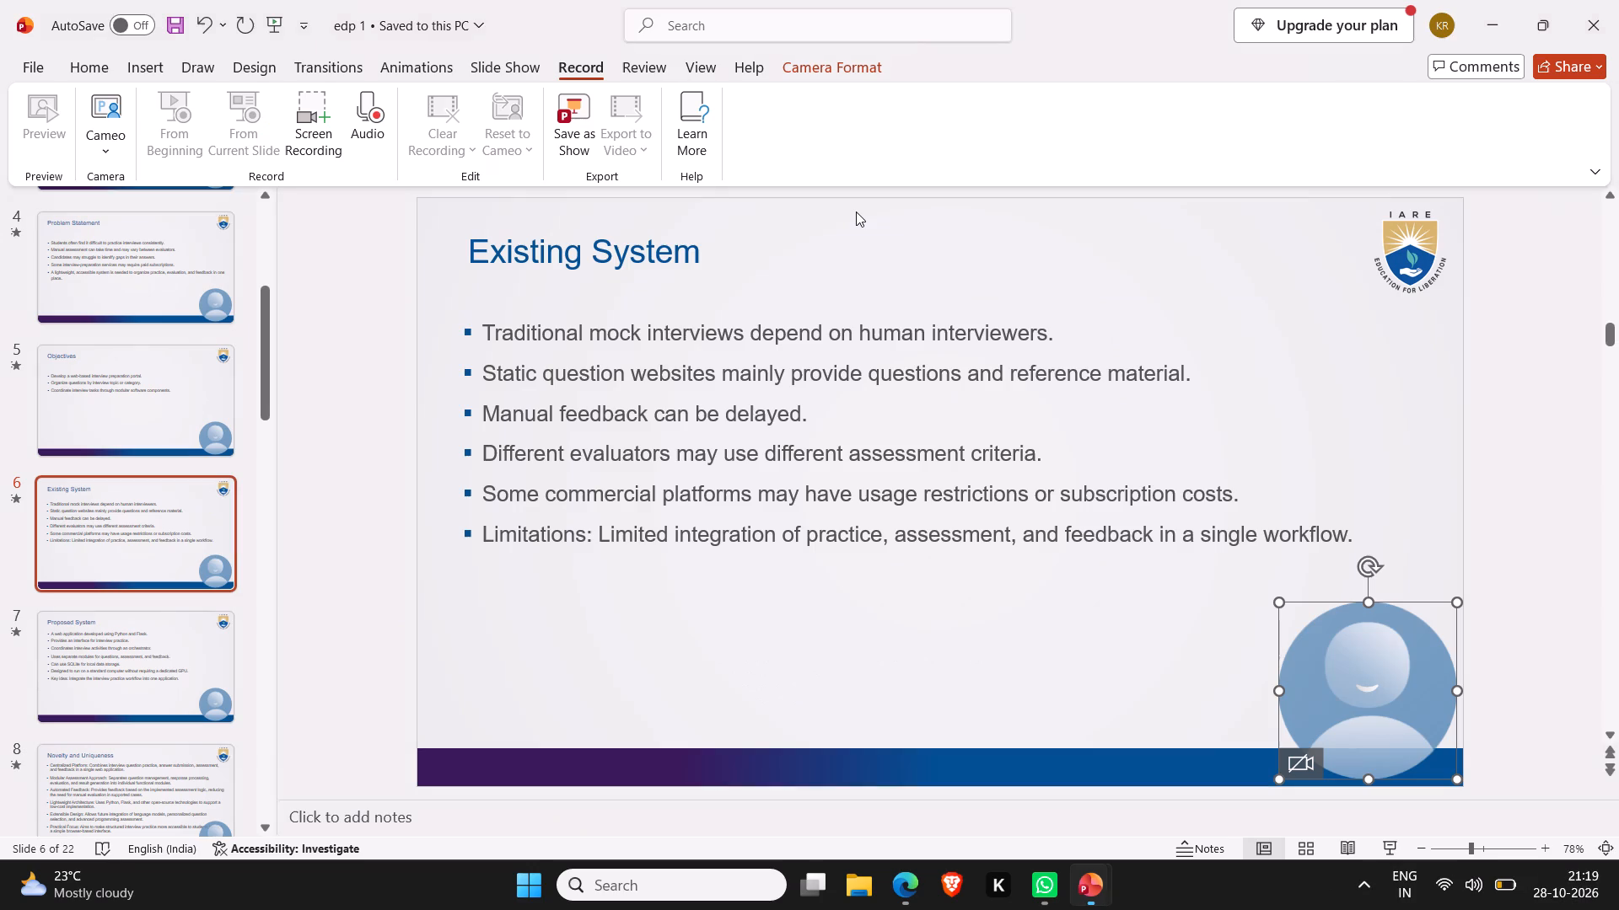
pyautogui.press('Up')
# Check the title slide in the recording view opened from the beginning, then return to editing.
pyautogui.scroll(5, 810, 328)
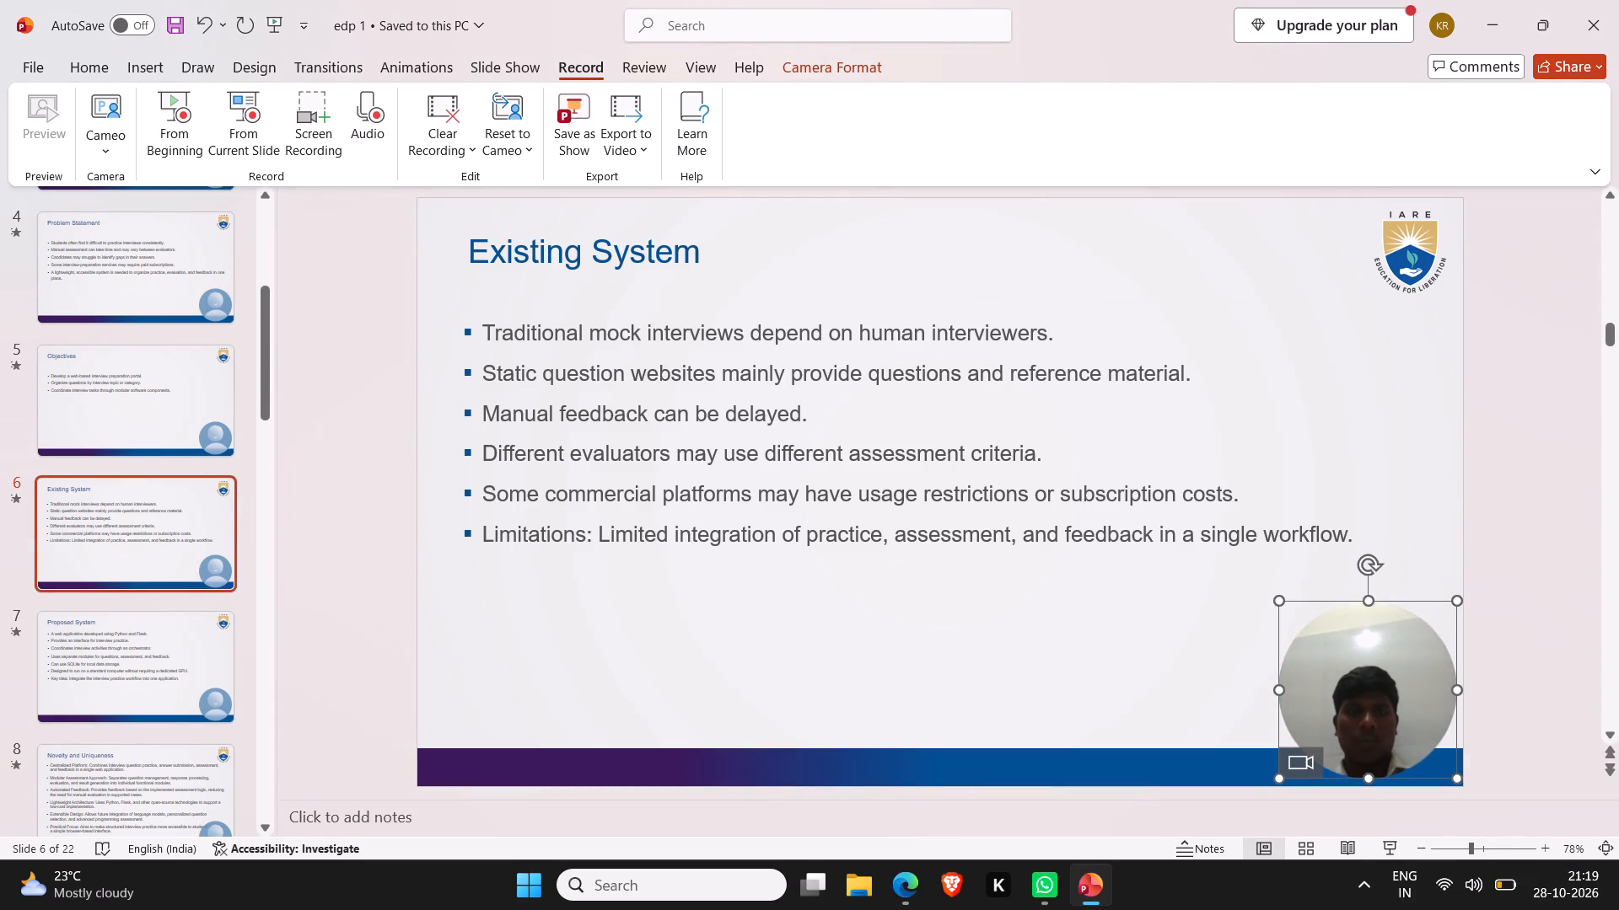
pyautogui.scroll(6, 810, 328)
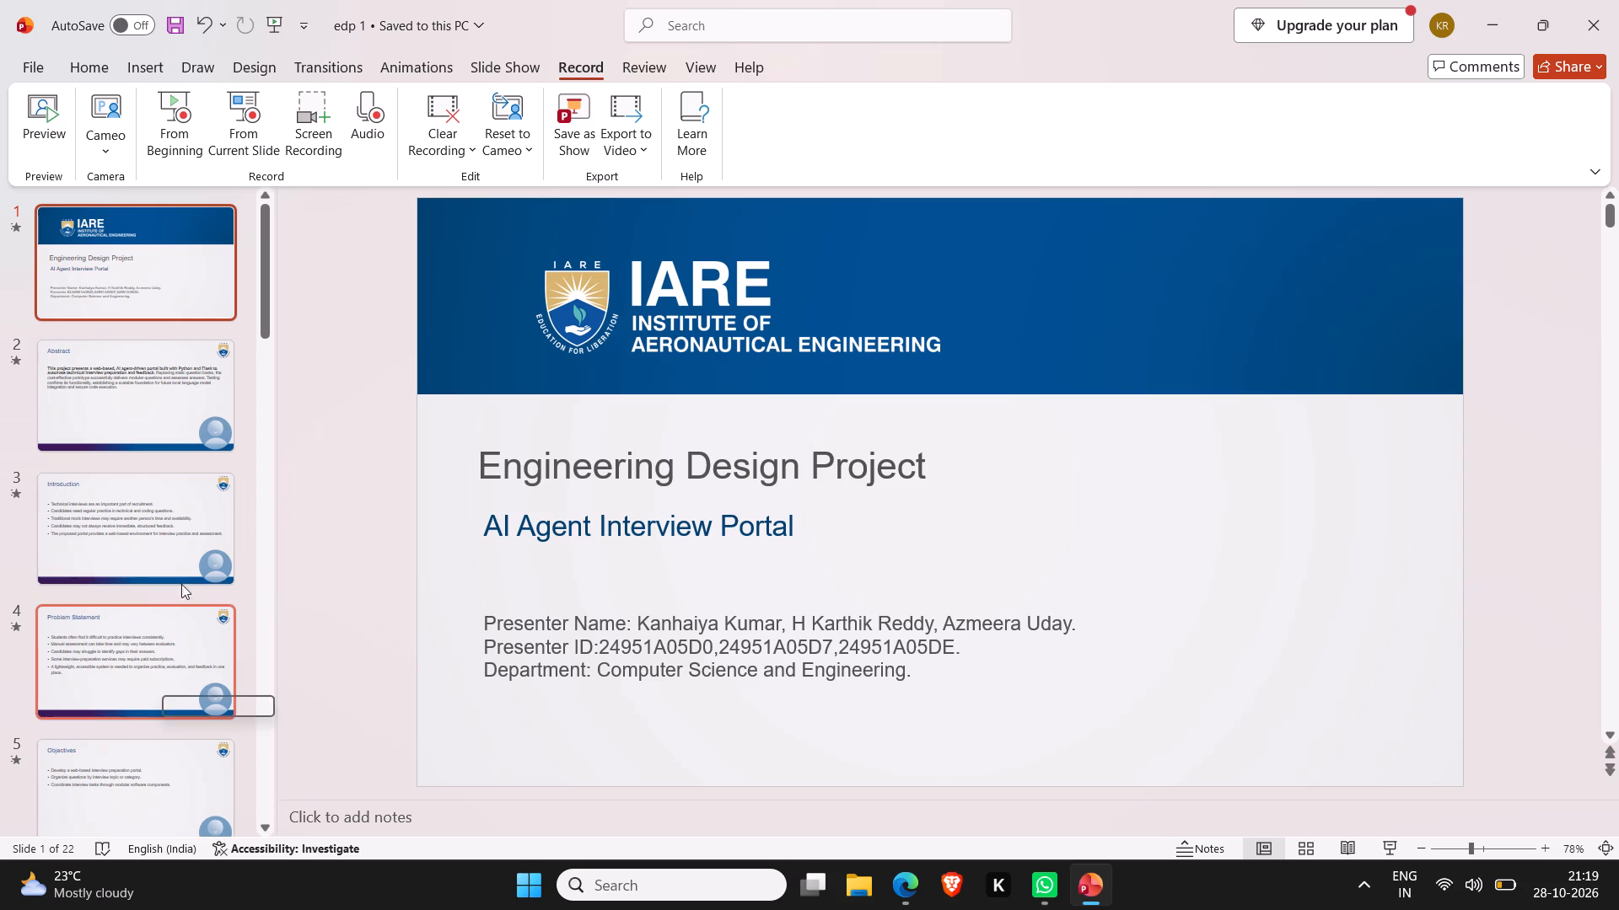
pyautogui.click(164, 143)
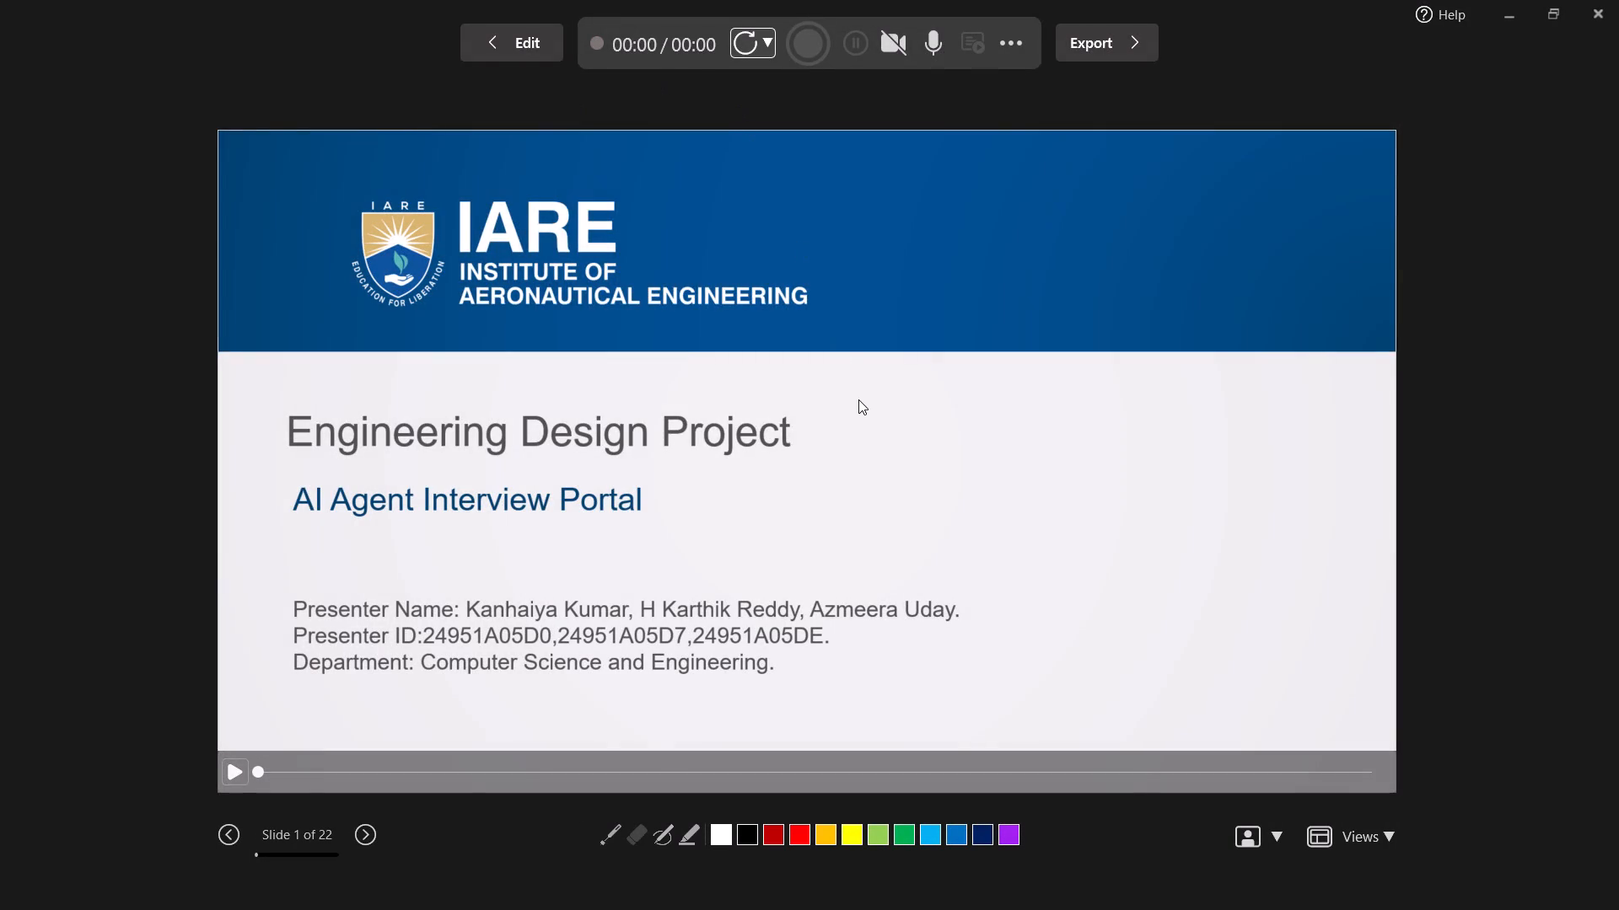
pyautogui.click(488, 51)
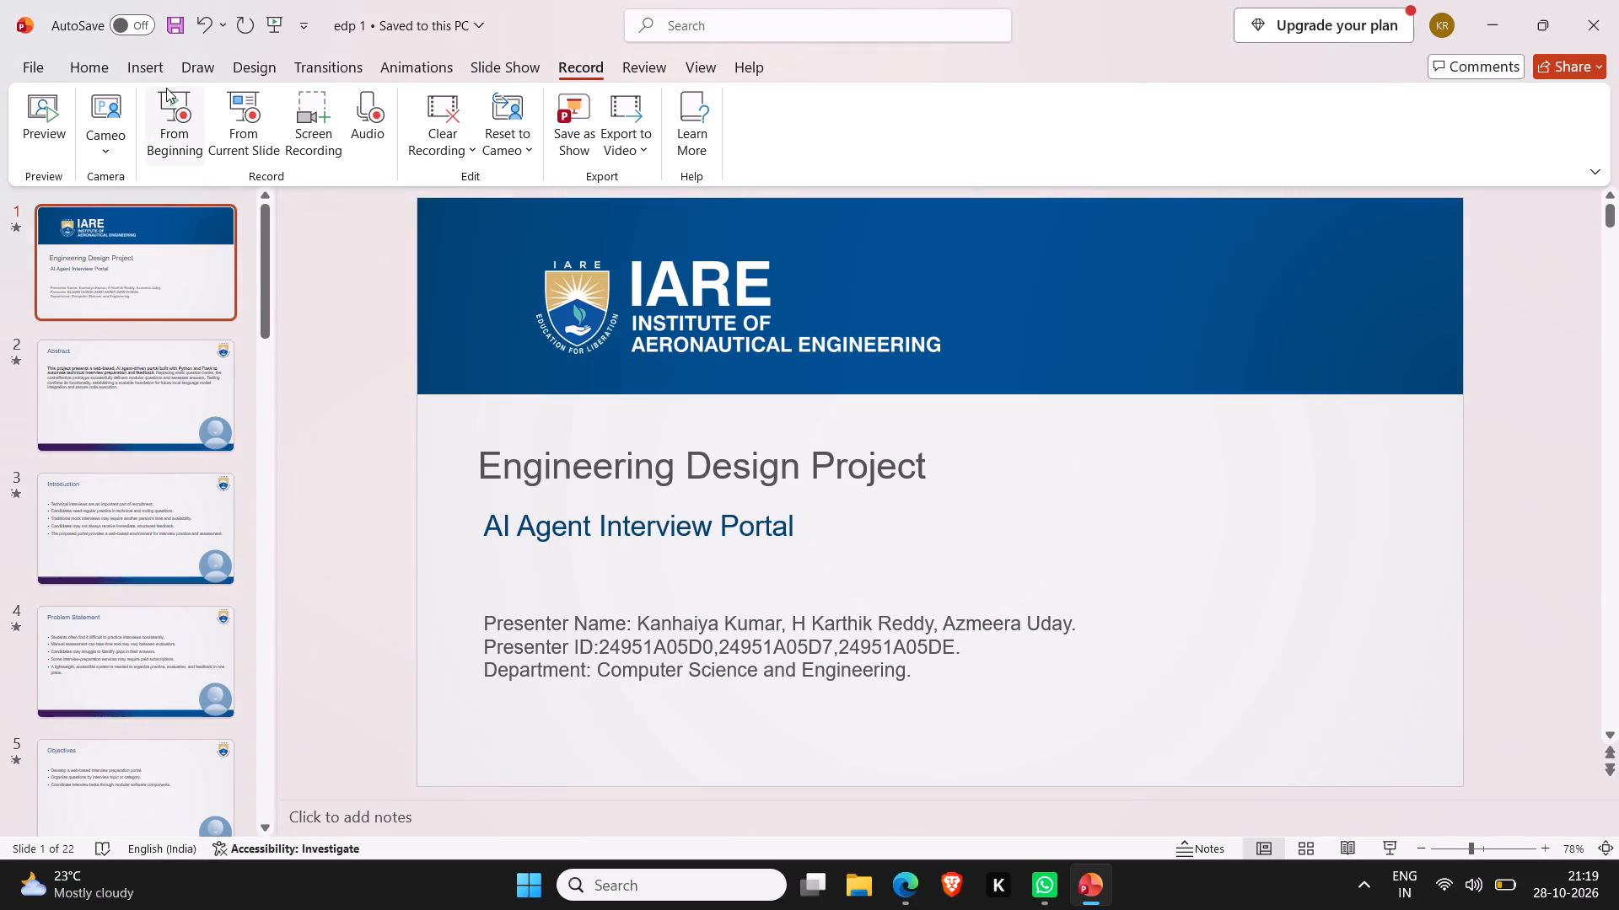
# Insert the Cameo camera feed on all slides again so that the title slide has one, and return to the recording tools.
pyautogui.click(107, 147)
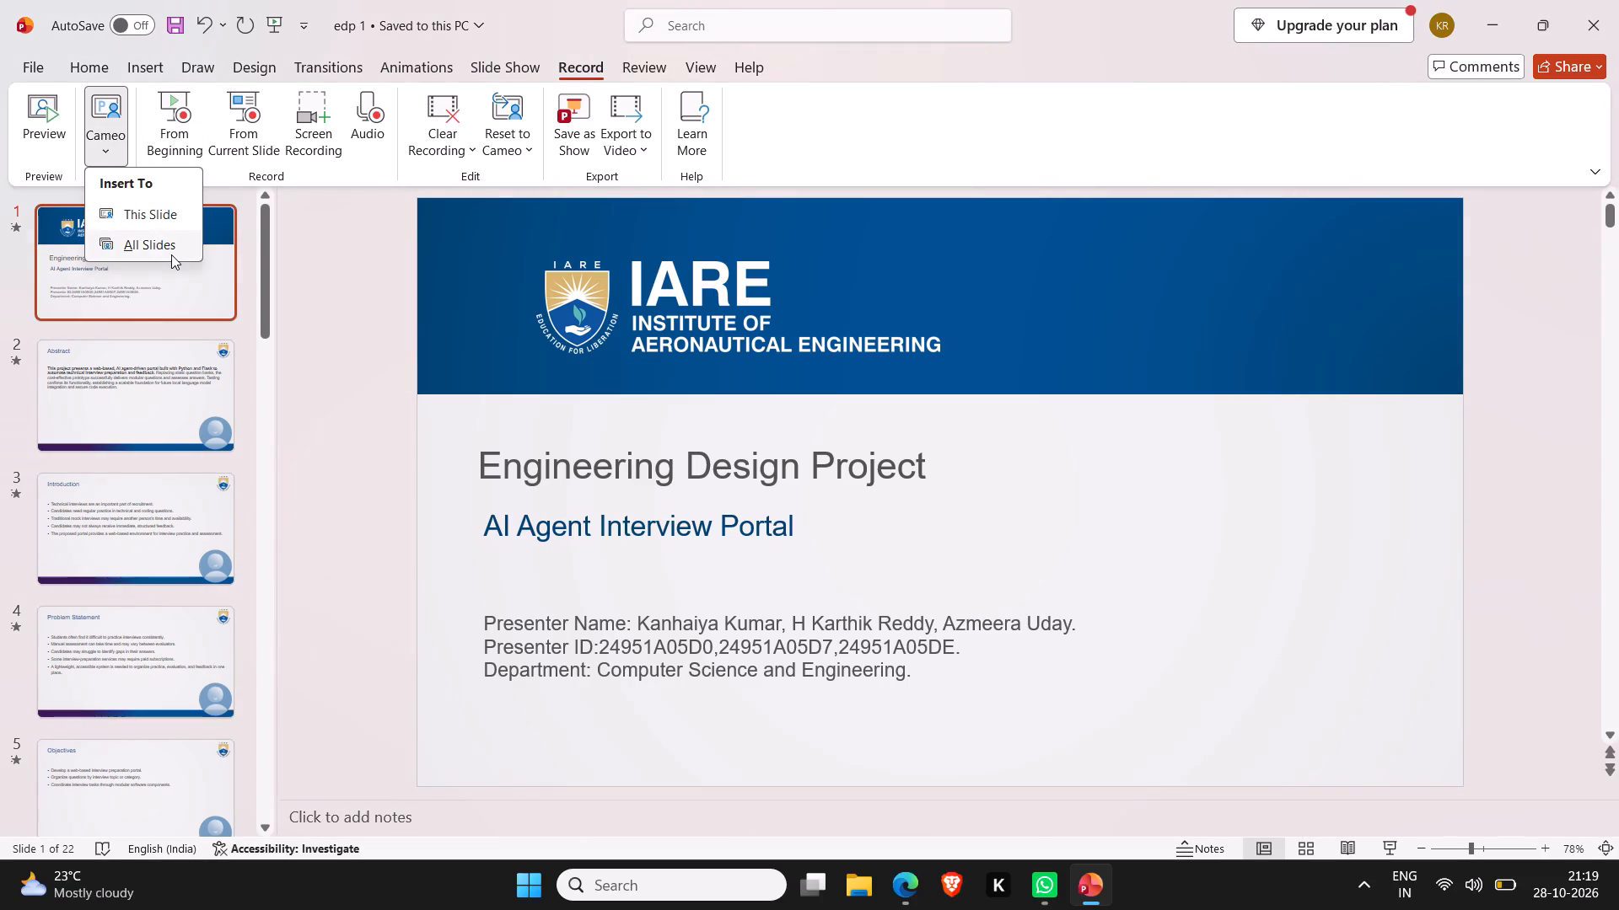
pyautogui.click(171, 254)
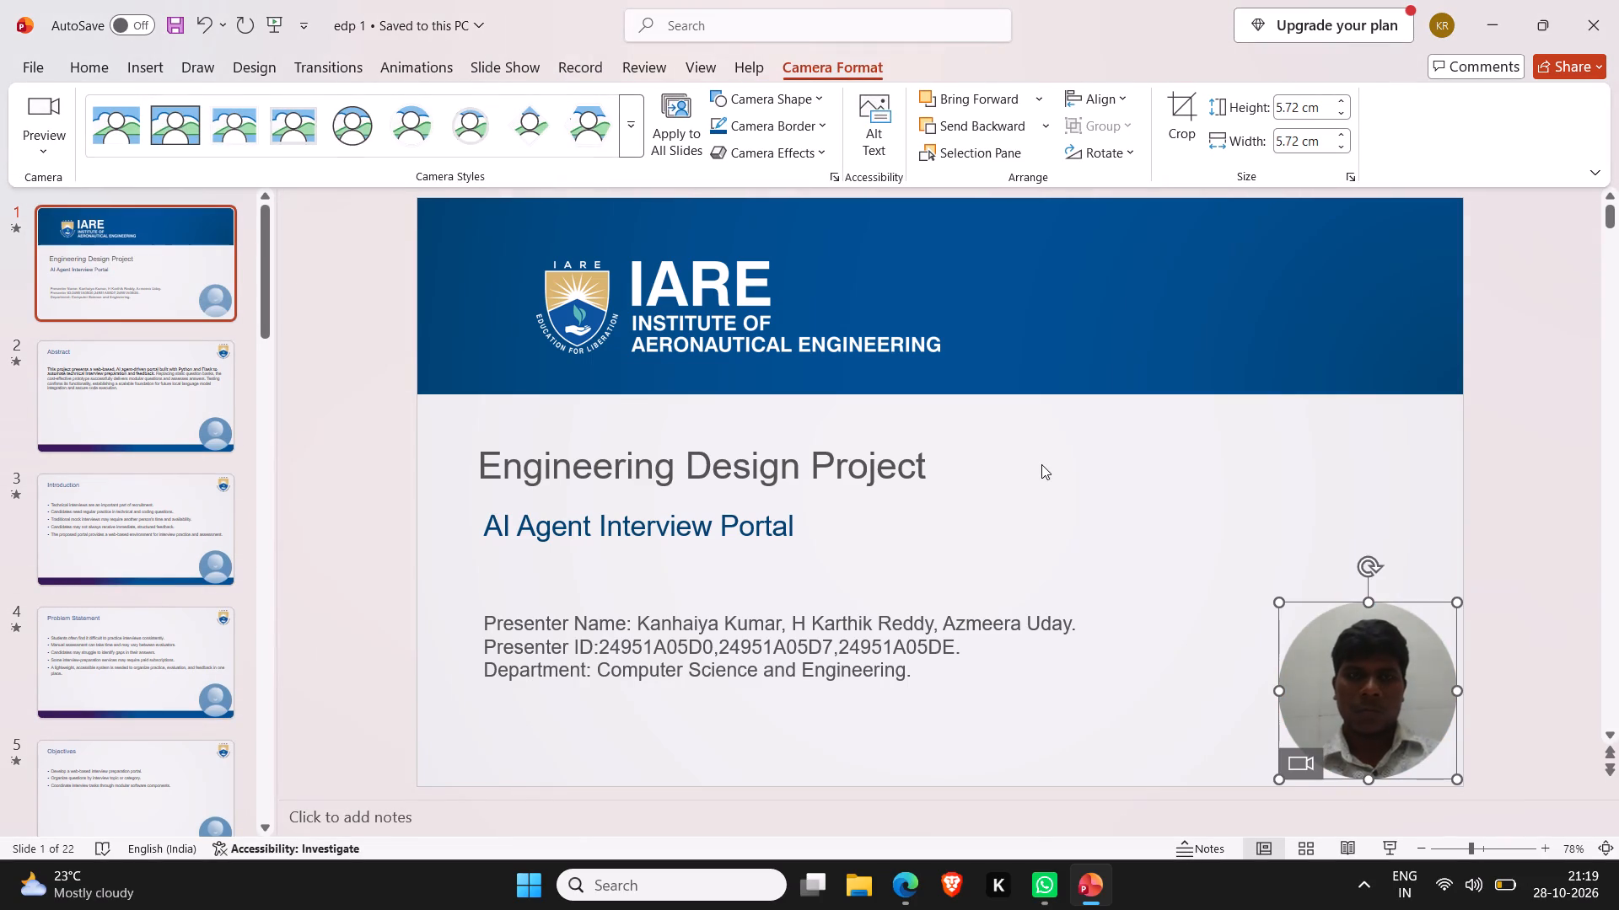
pyautogui.click(587, 56)
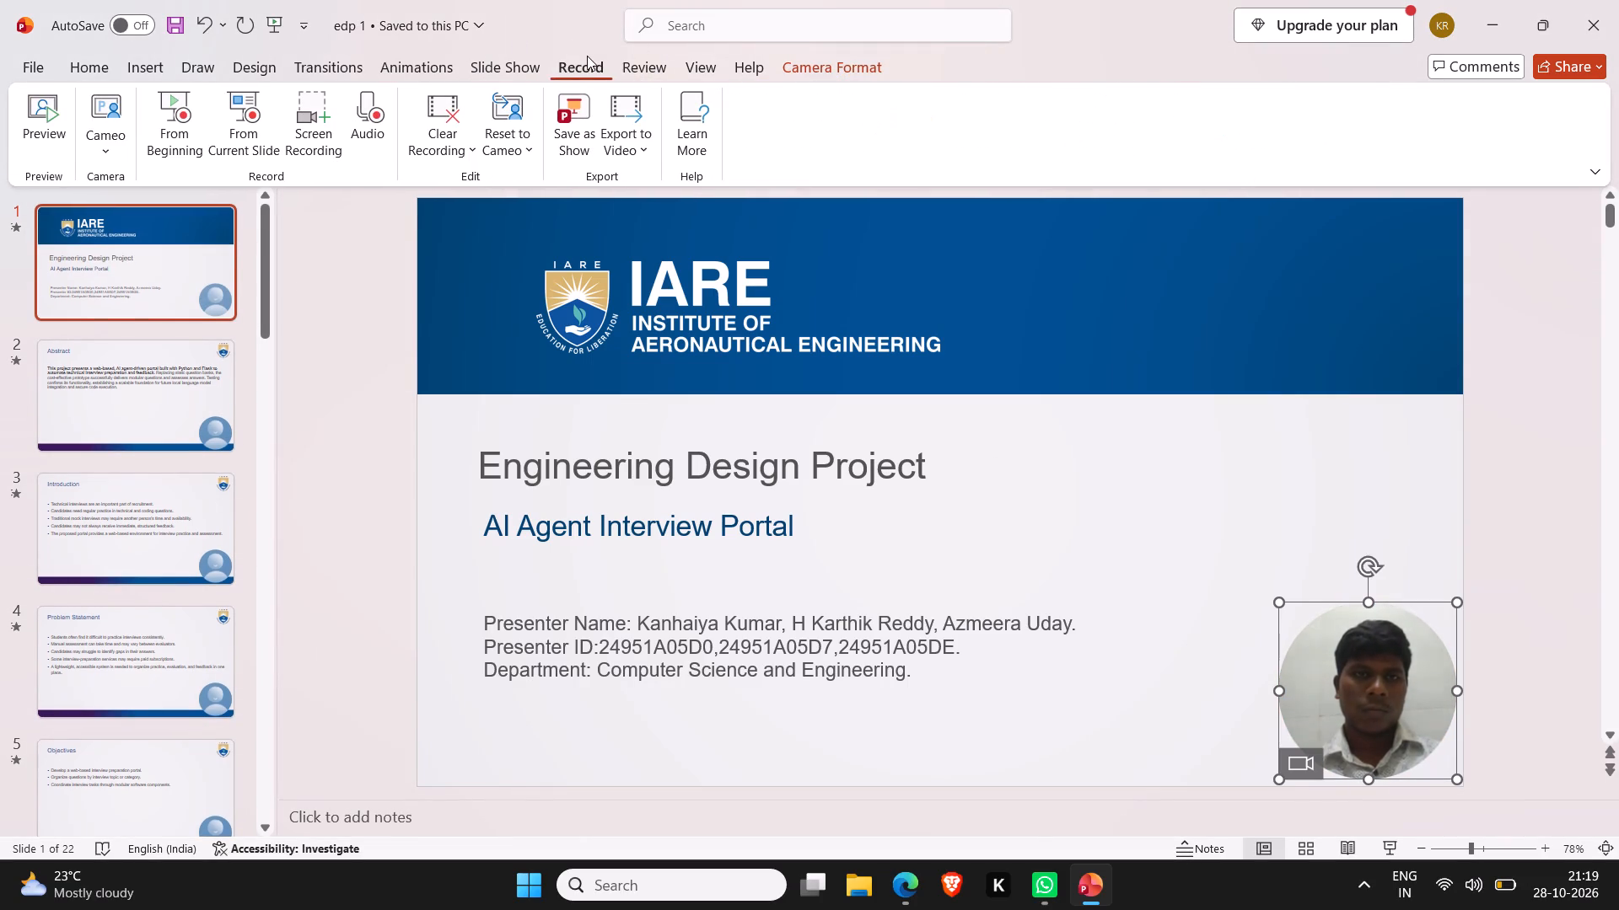
# Check the title and Abstract slides in the recording view opened from the beginning, and return to editing.
pyautogui.click(172, 117)
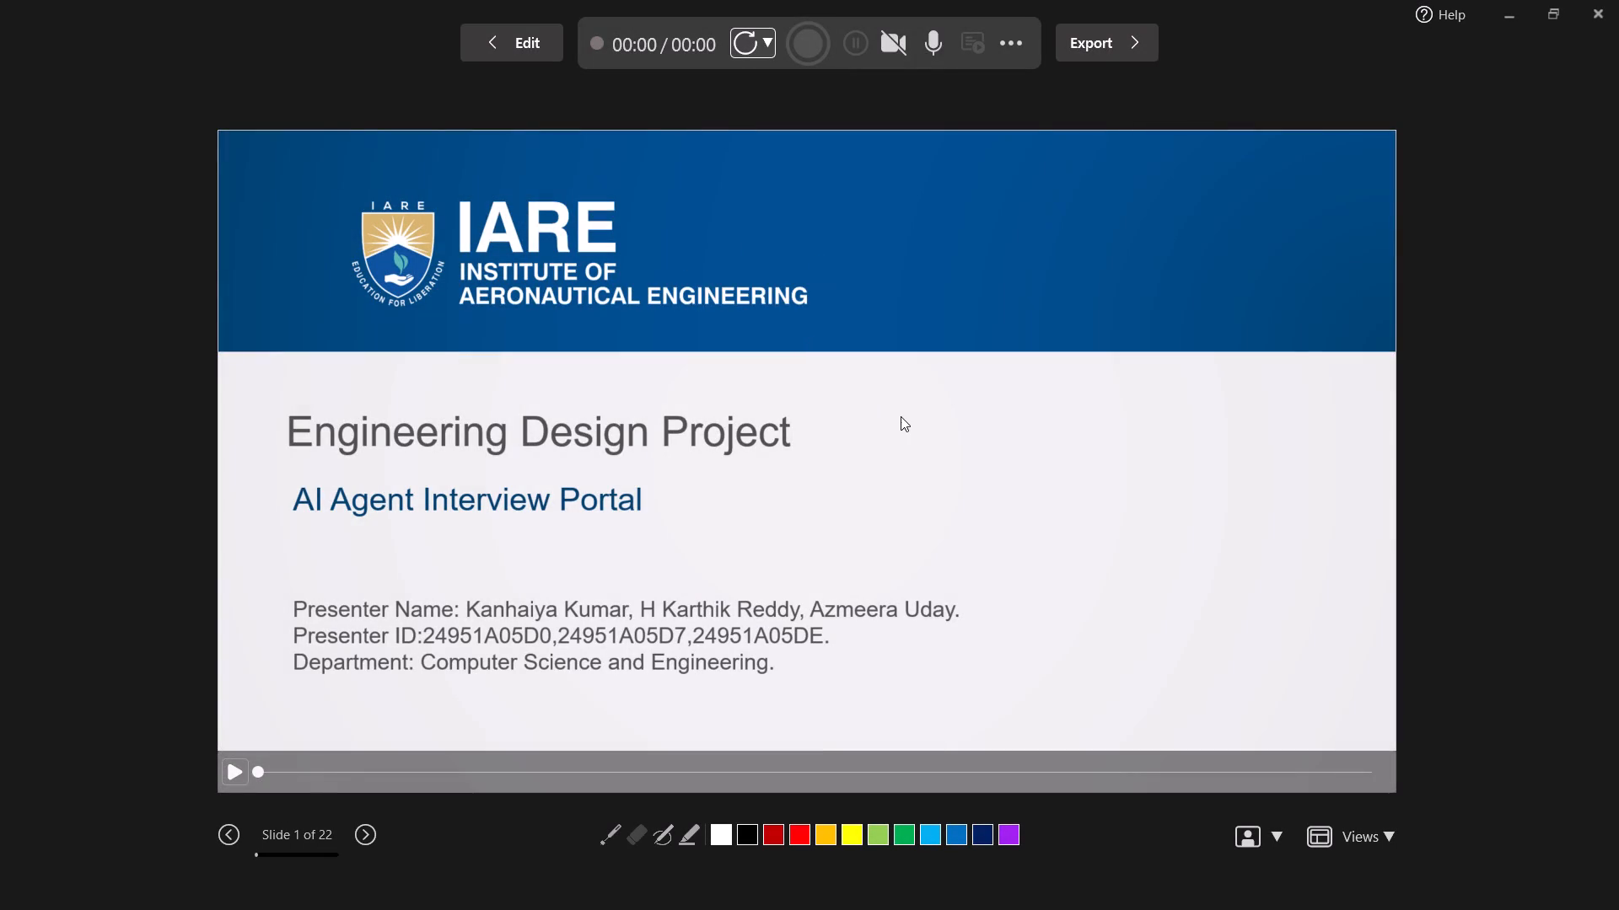
pyautogui.press('Down')
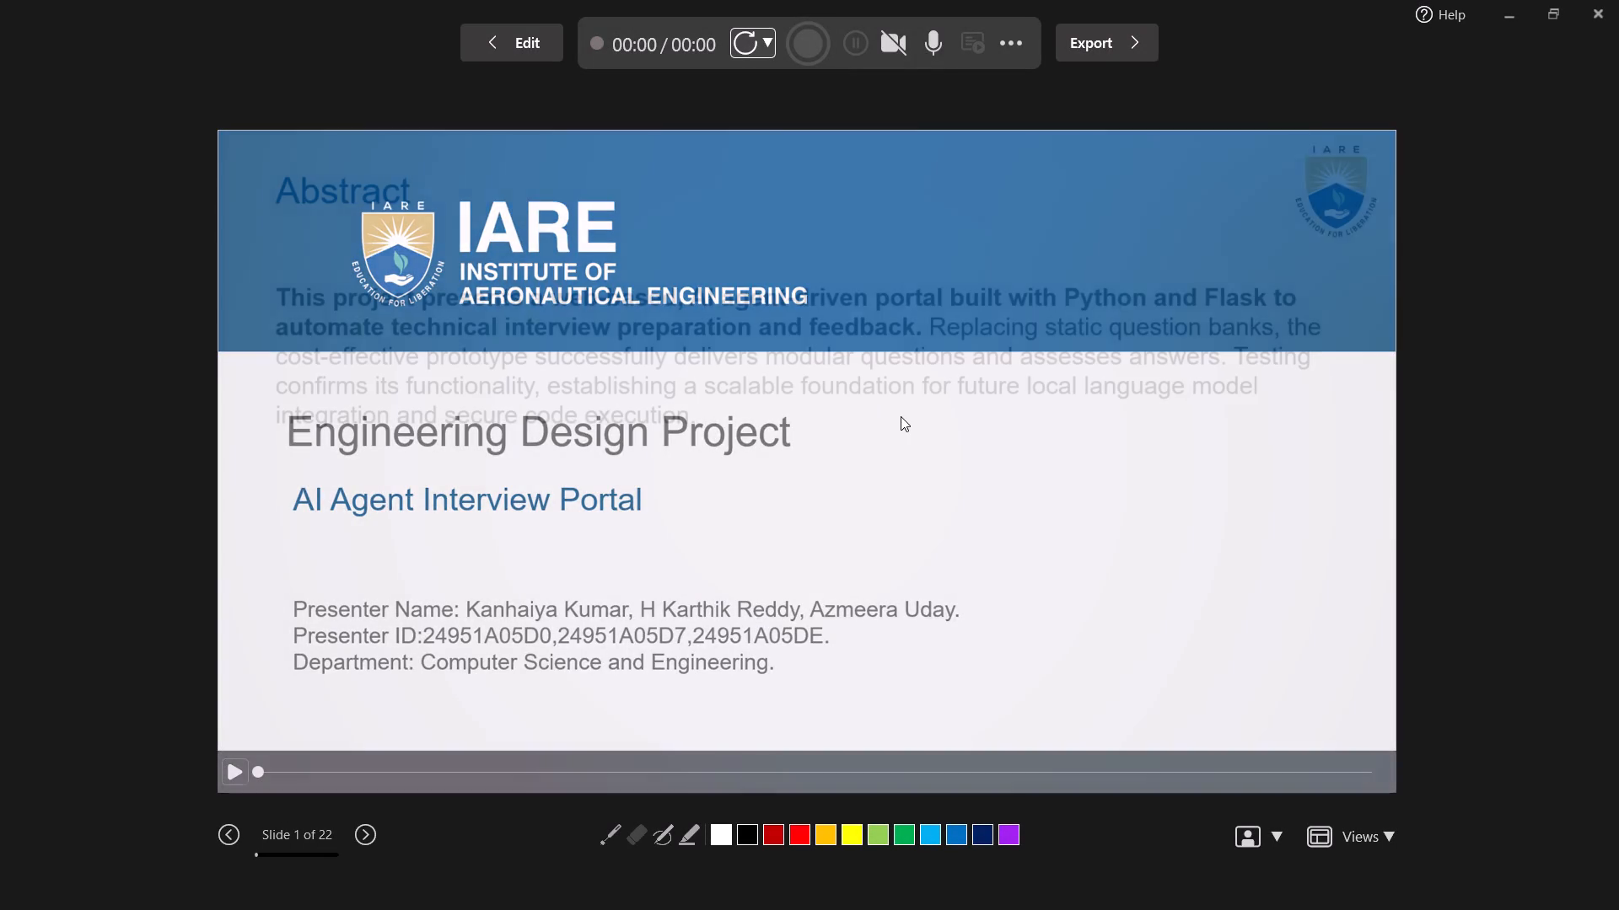
pyautogui.press('Up')
pyautogui.click(519, 44)
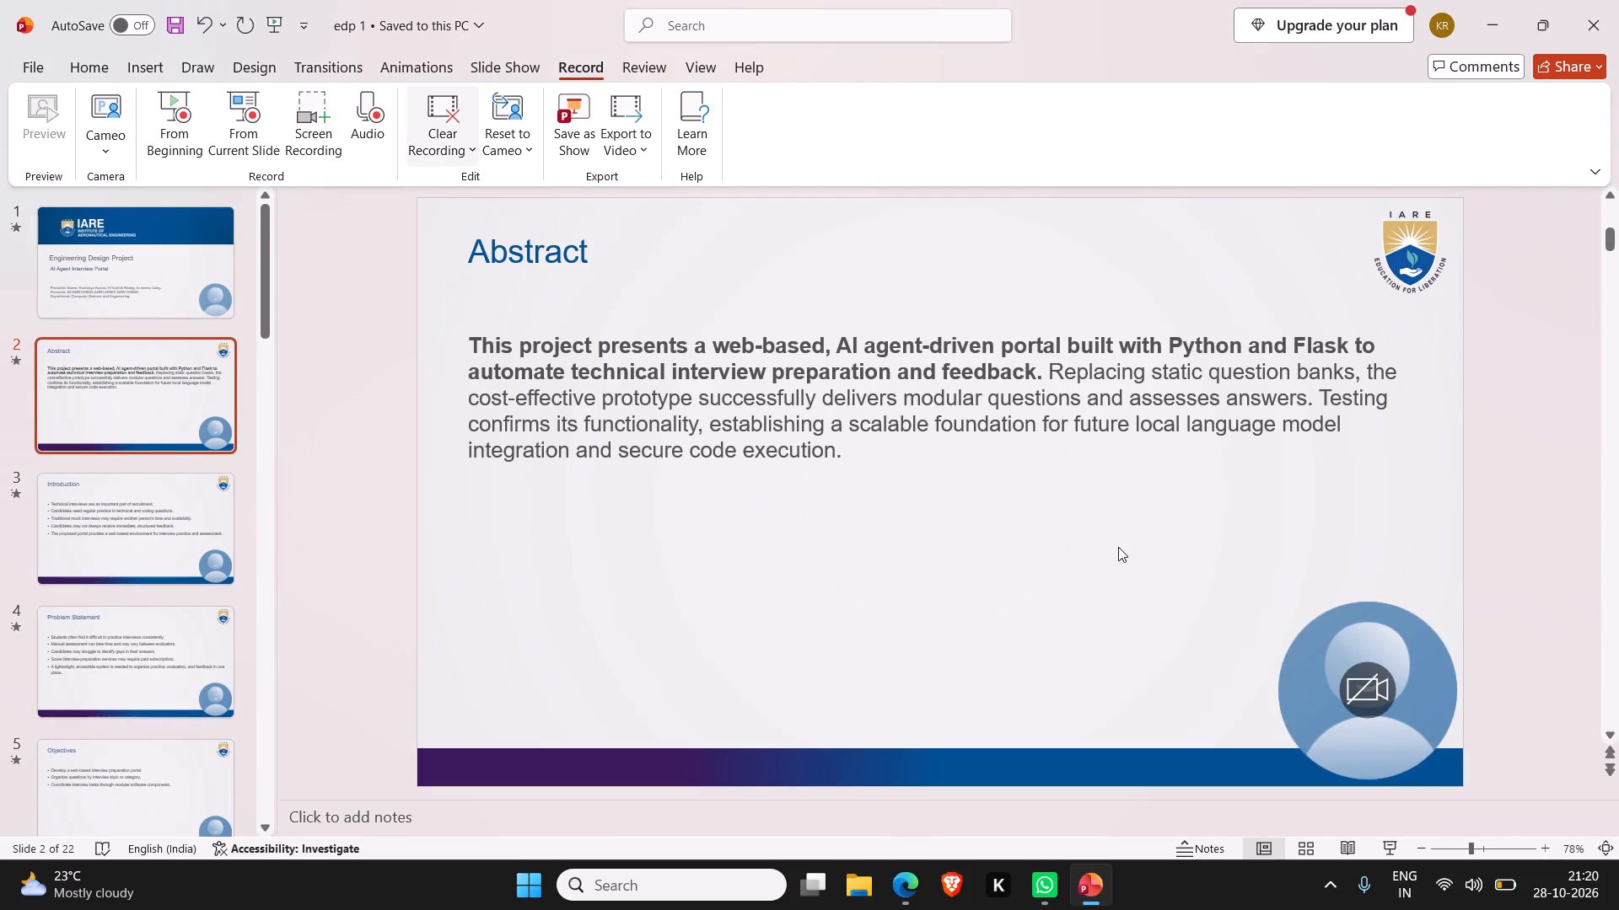
# Turn on the live camera preview in the Abstract slide's cameo.
pyautogui.click(1370, 692)
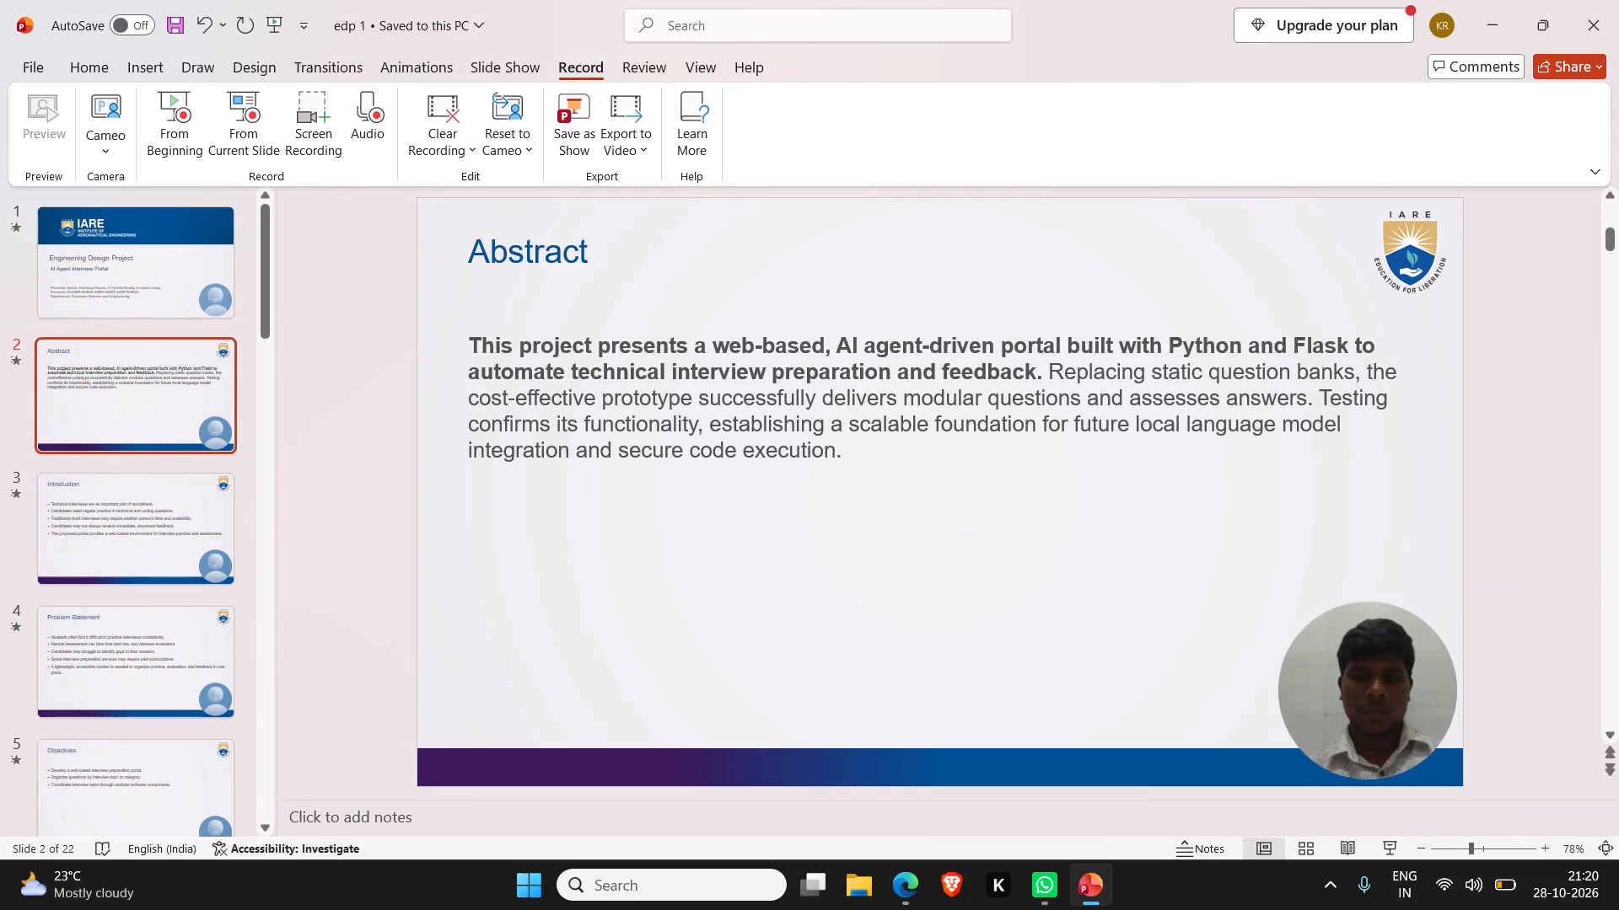
# Open a recording session from the beginning, advance to the Existing System slide and start recording there.
pyautogui.click(160, 137)
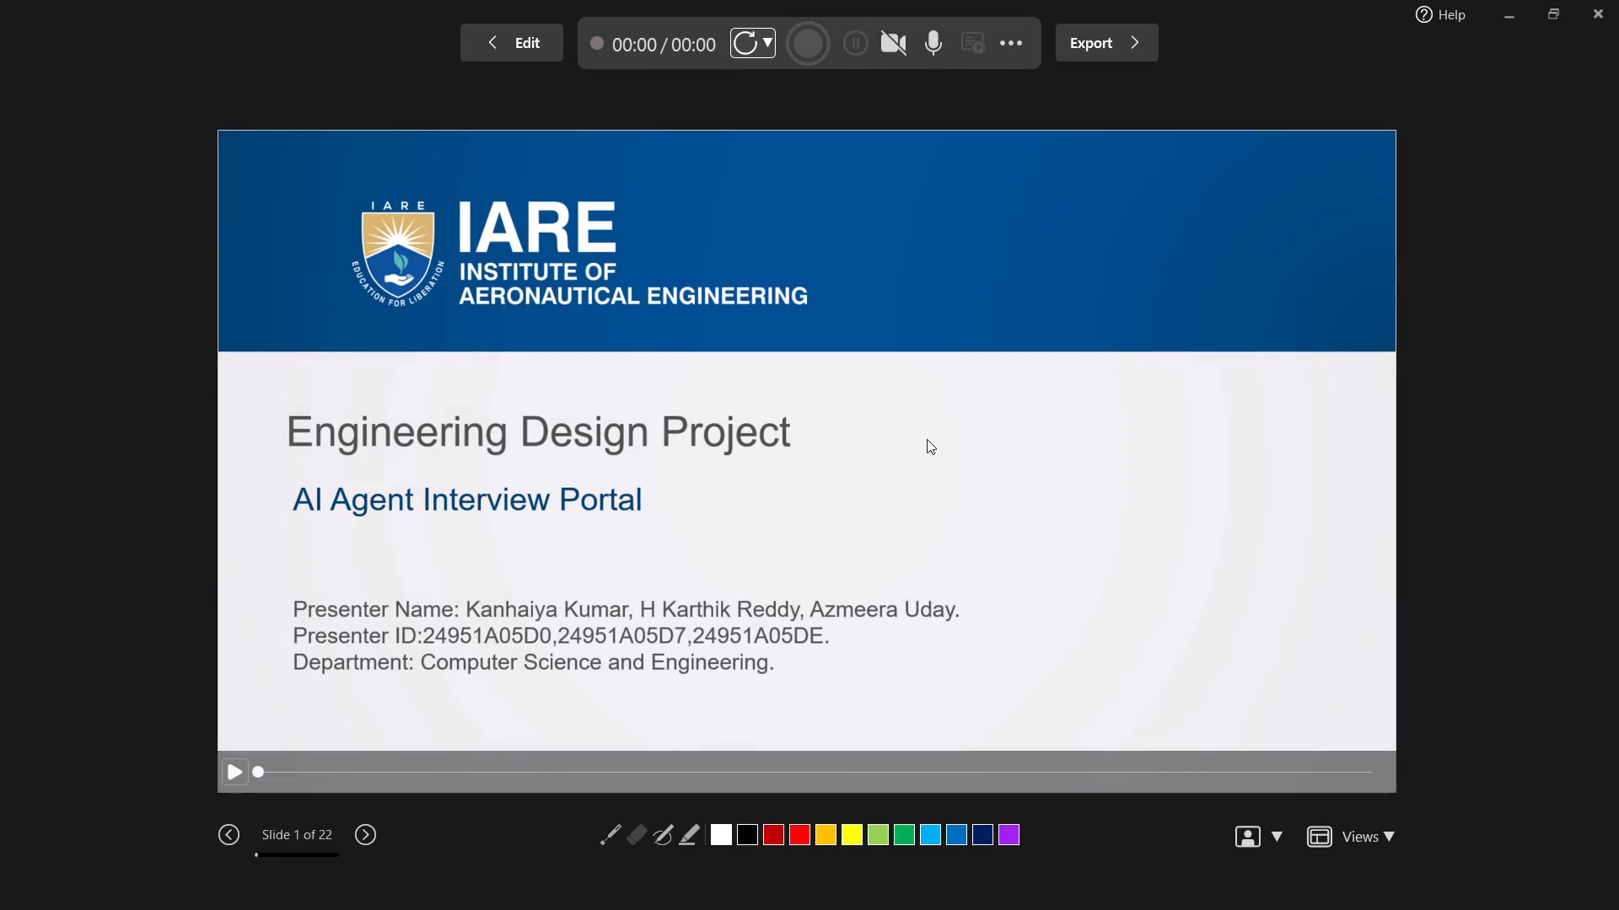
pyautogui.press('Down')
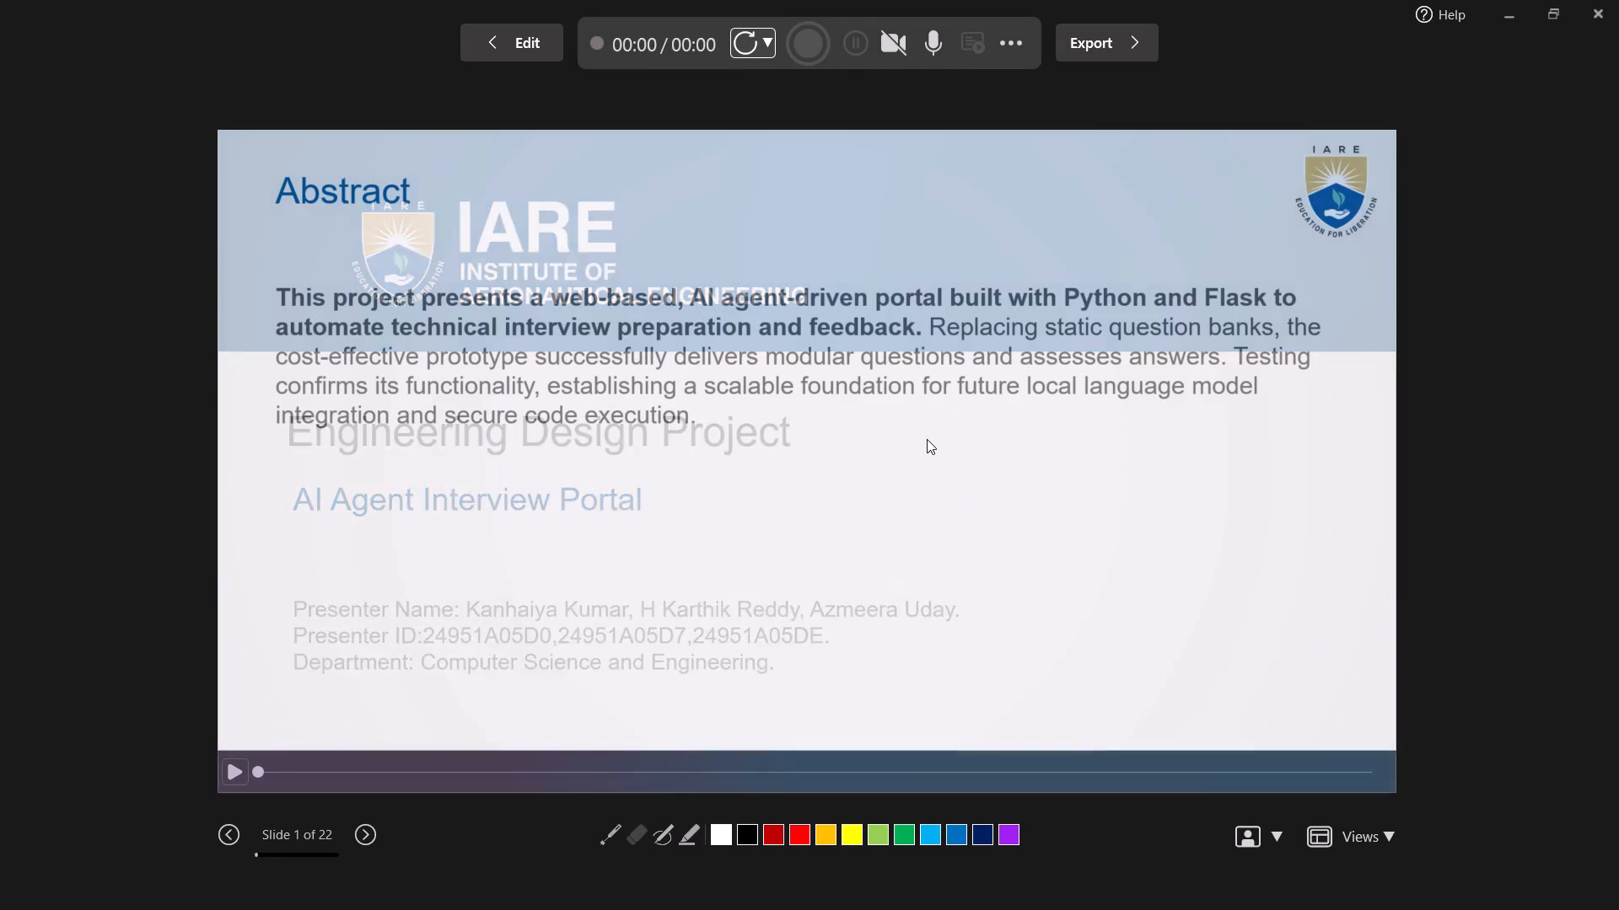
pyautogui.press('Down')
pyautogui.press('Down')
pyautogui.press('Down')
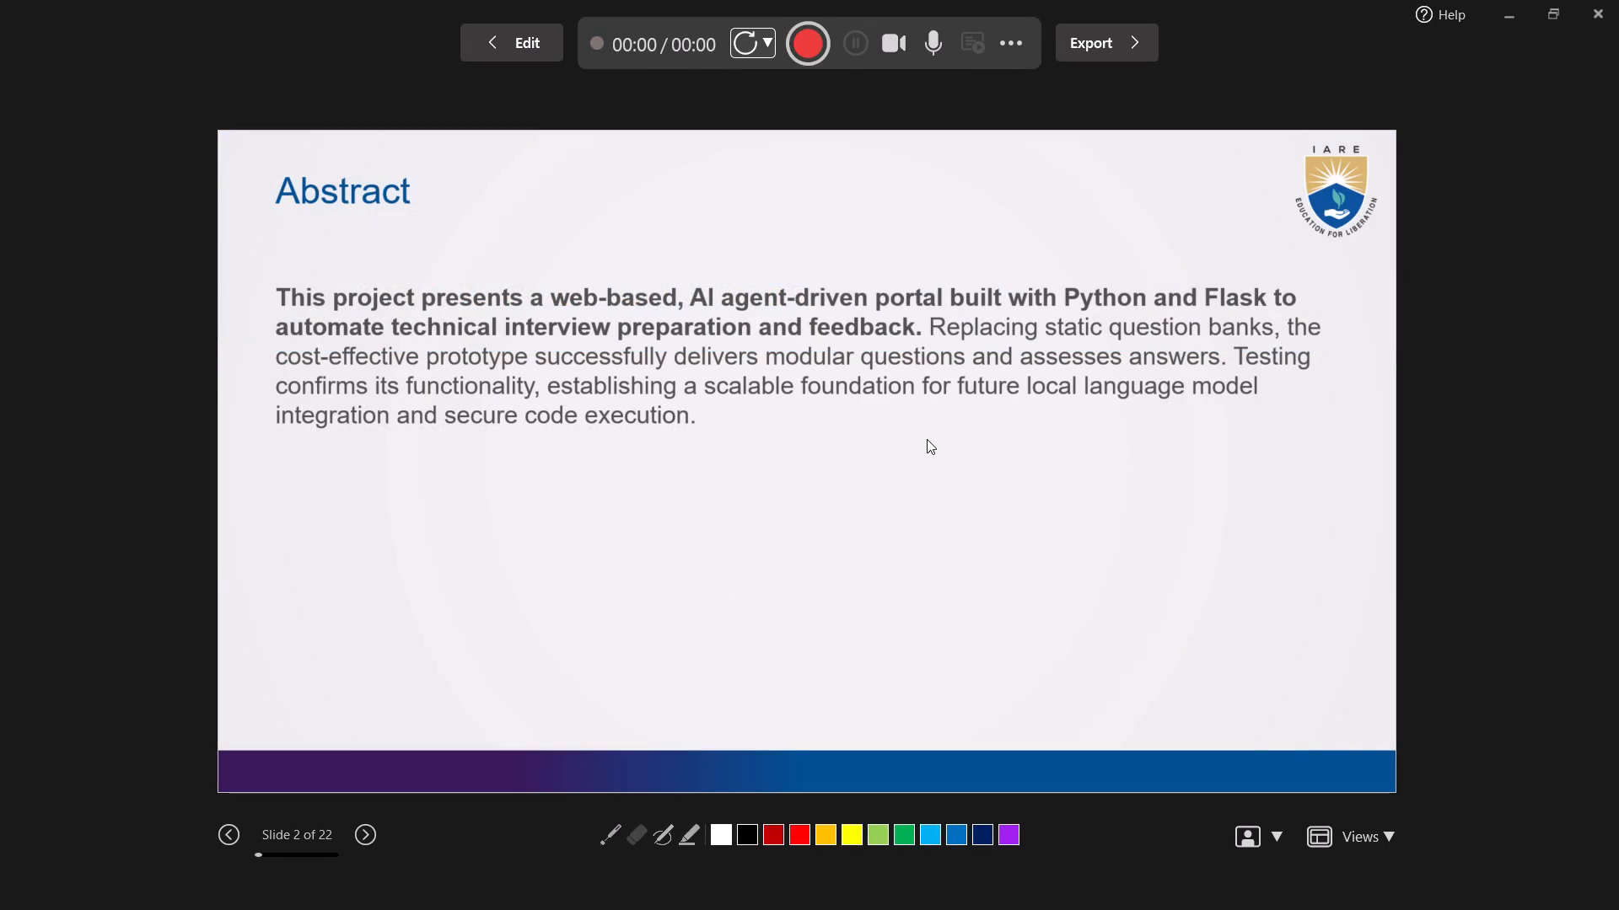
pyautogui.press('Down')
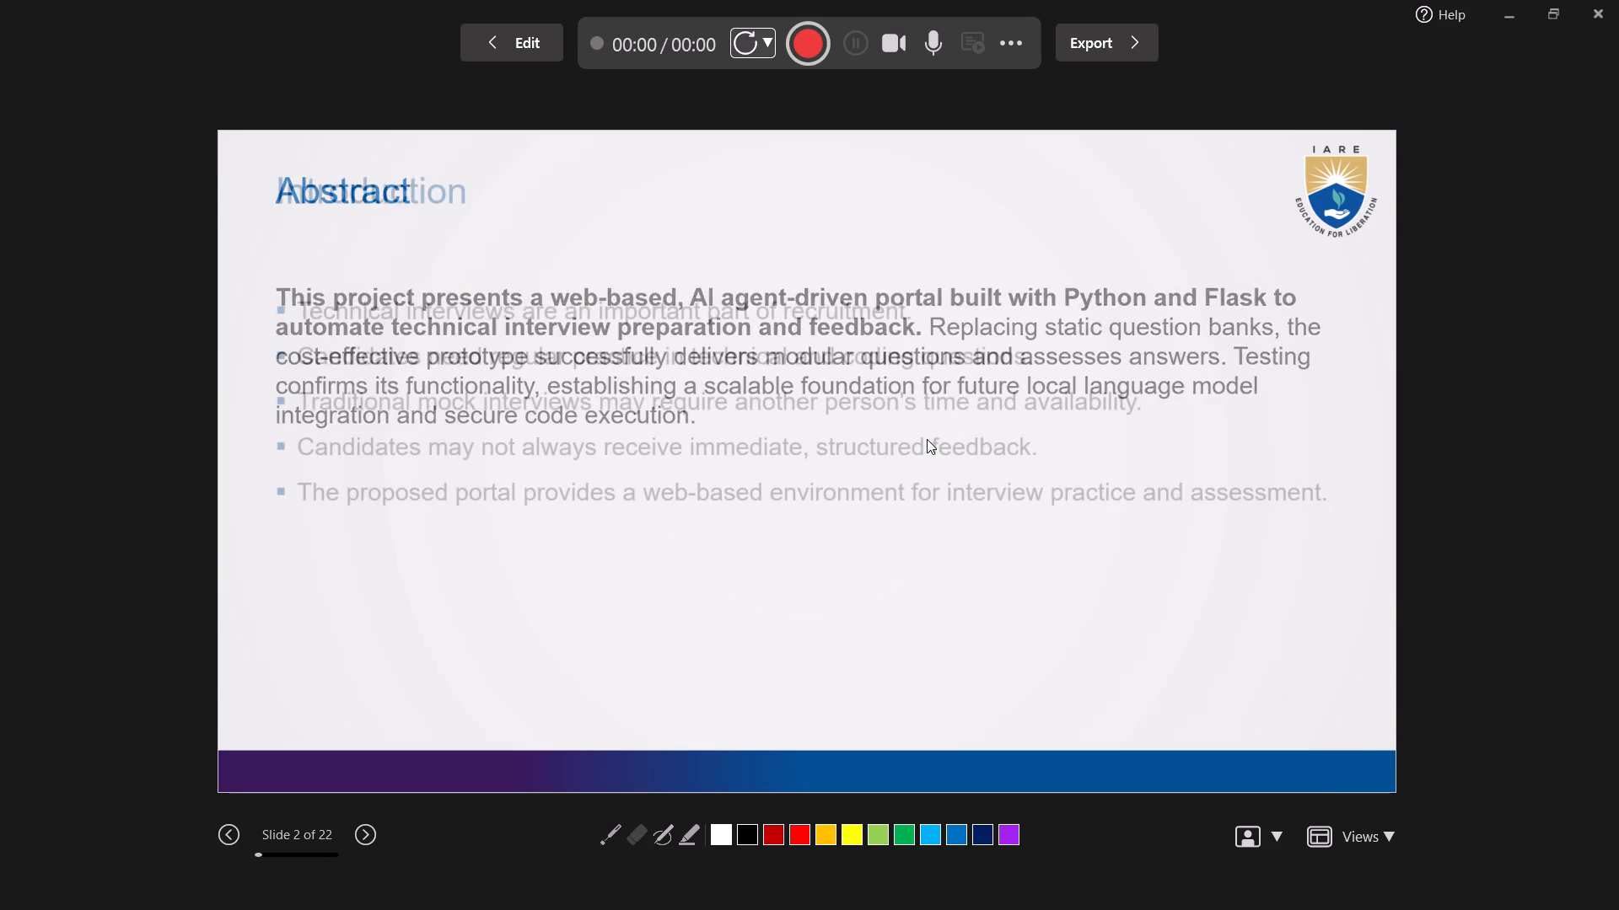
pyautogui.press('Down')
pyautogui.press('Down')
pyautogui.press('Down')
pyautogui.press('Down')
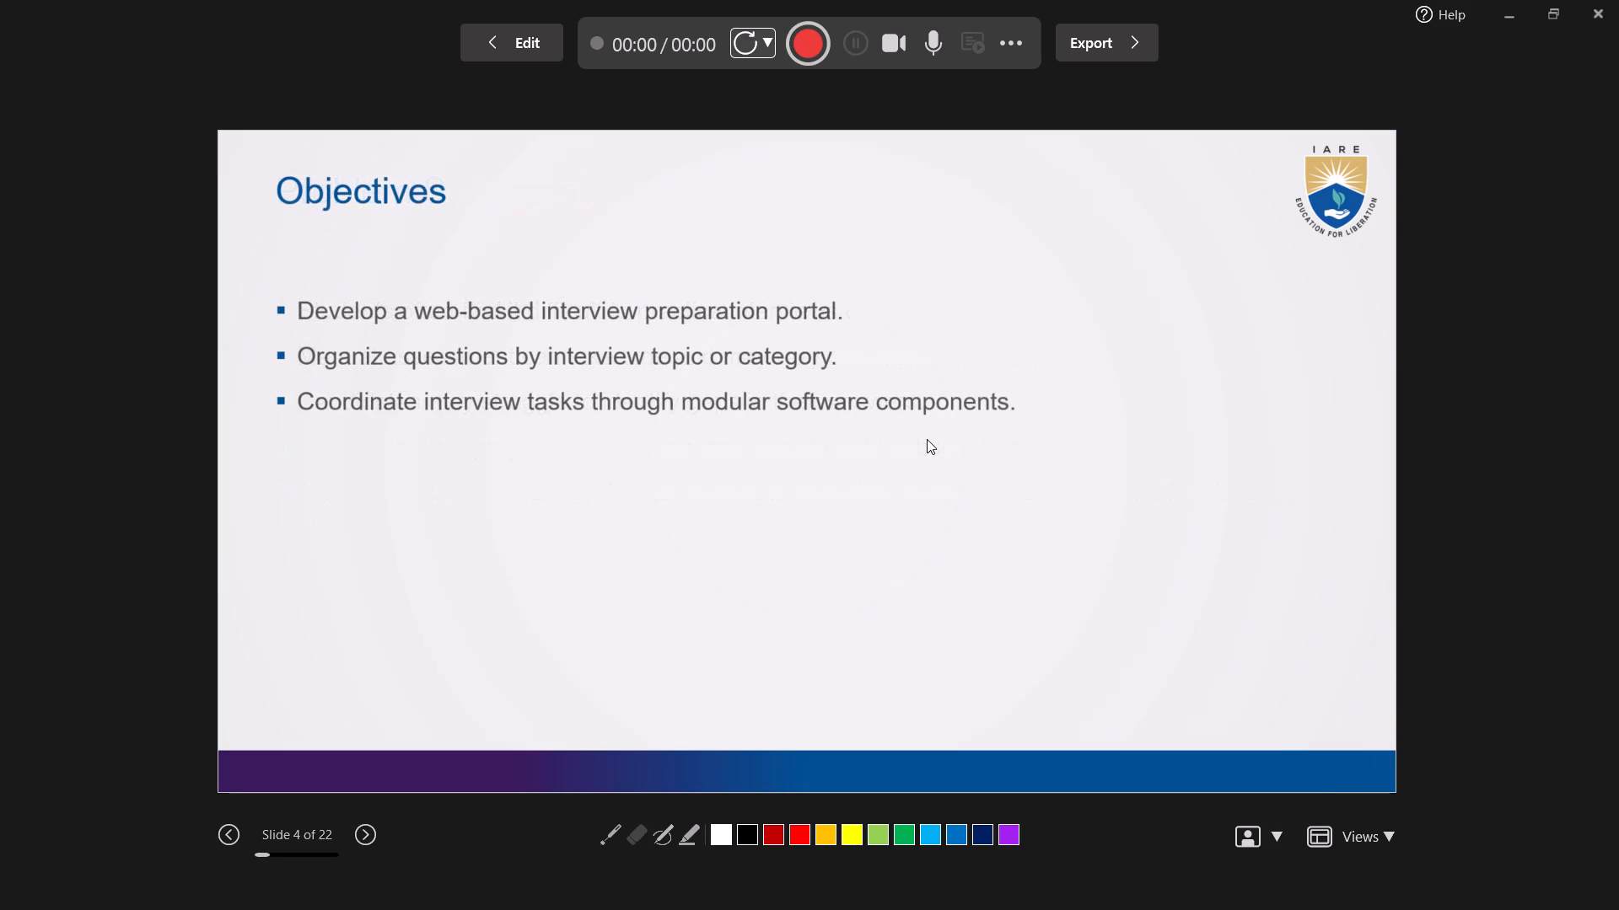
pyautogui.press('Down')
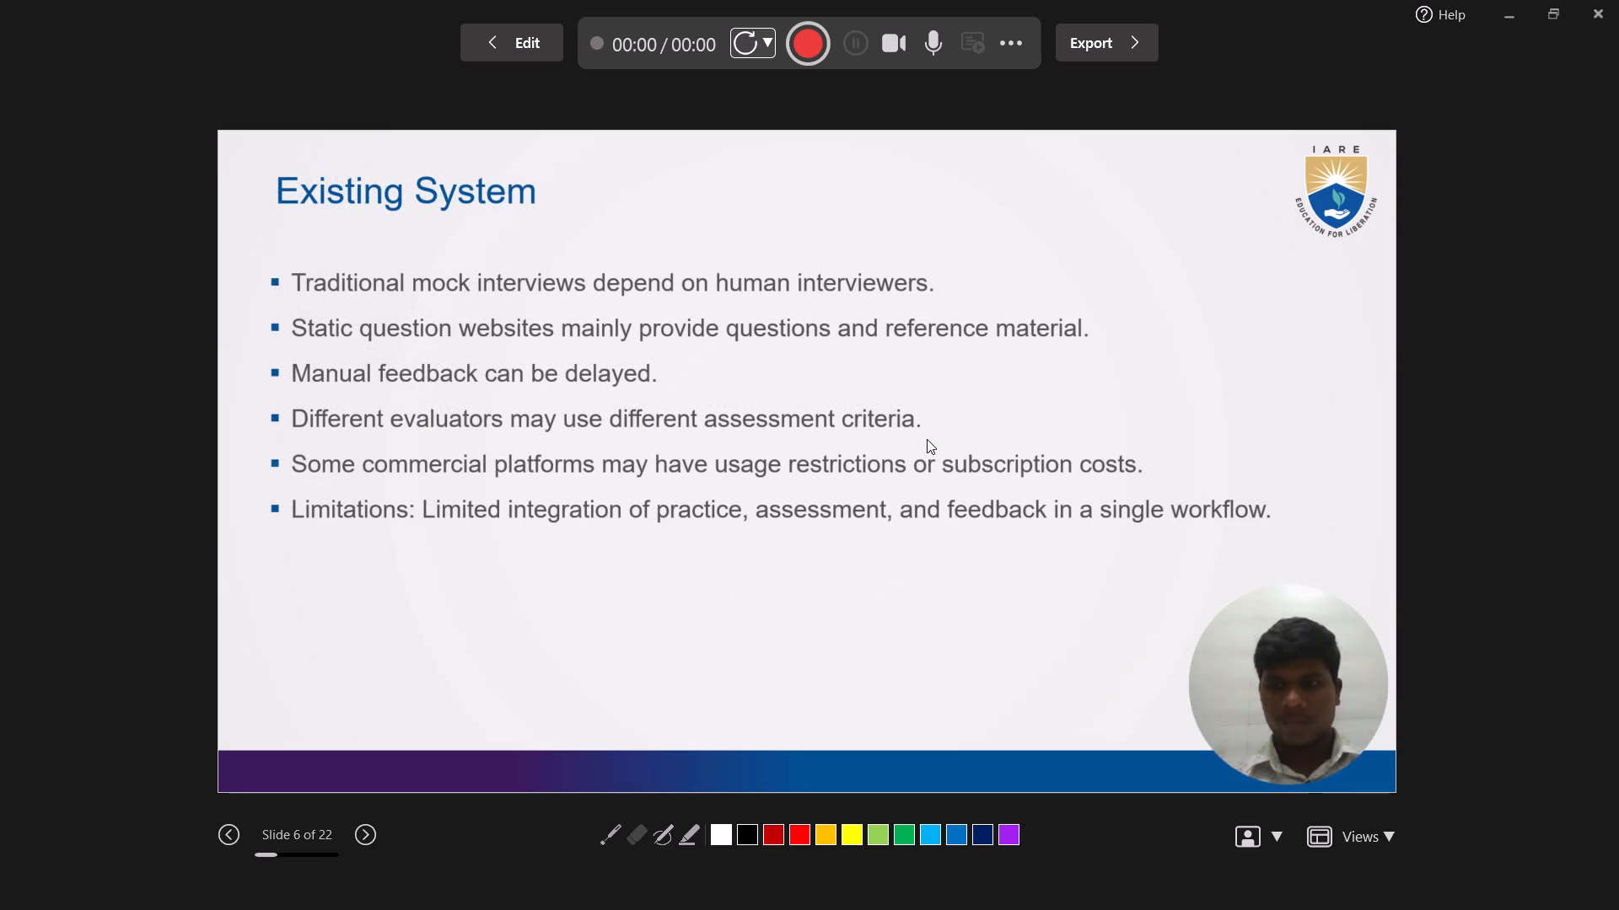
pyautogui.click(808, 51)
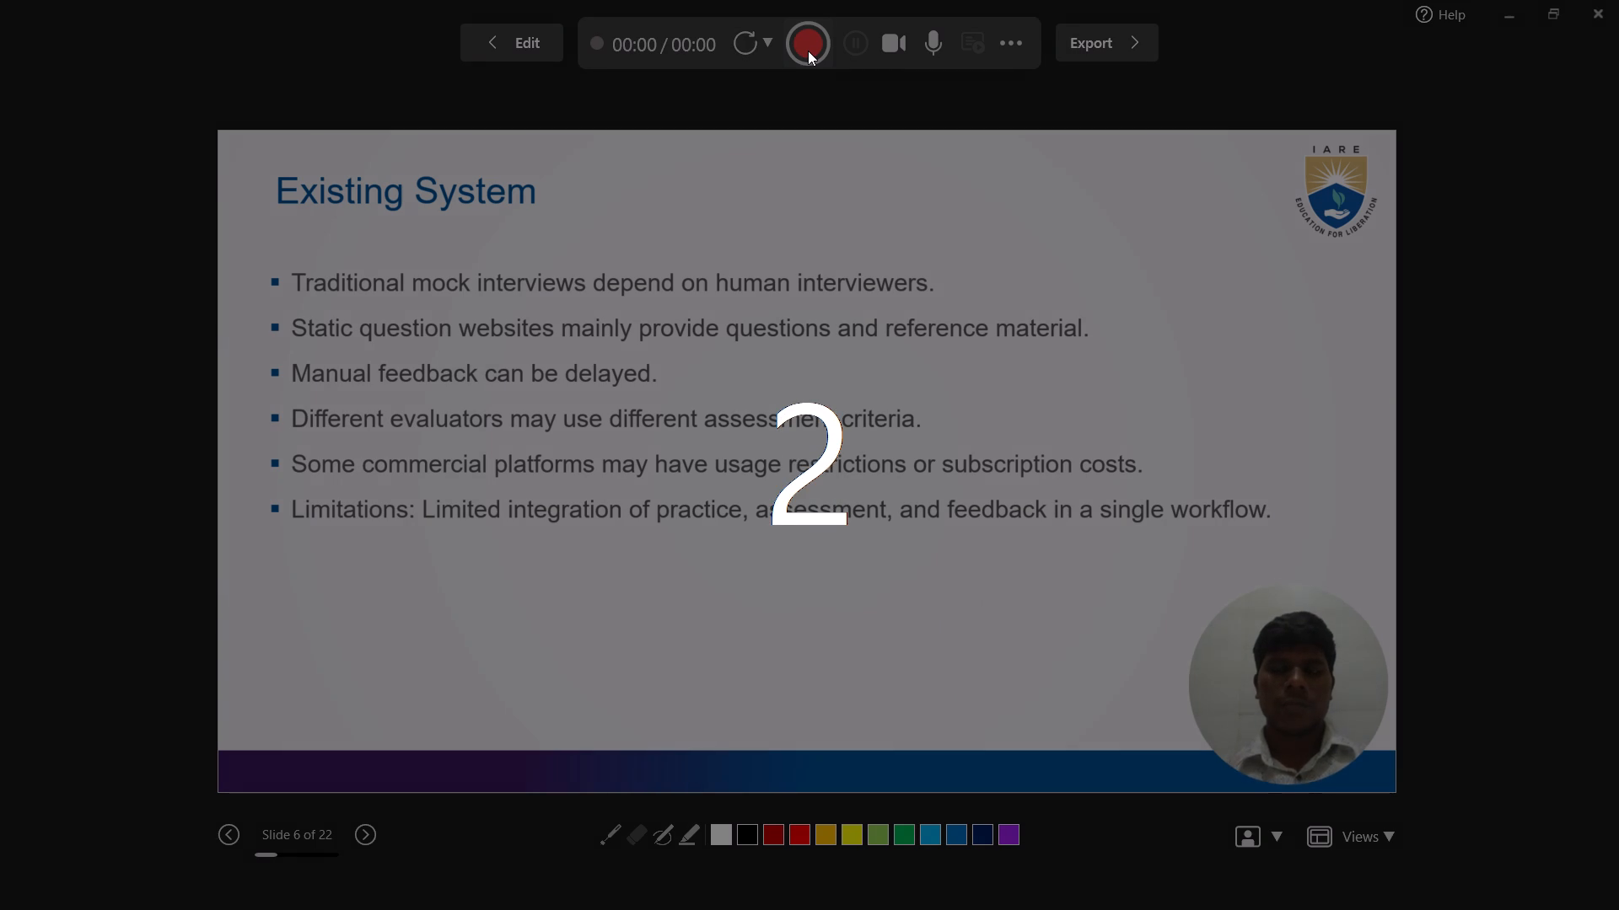
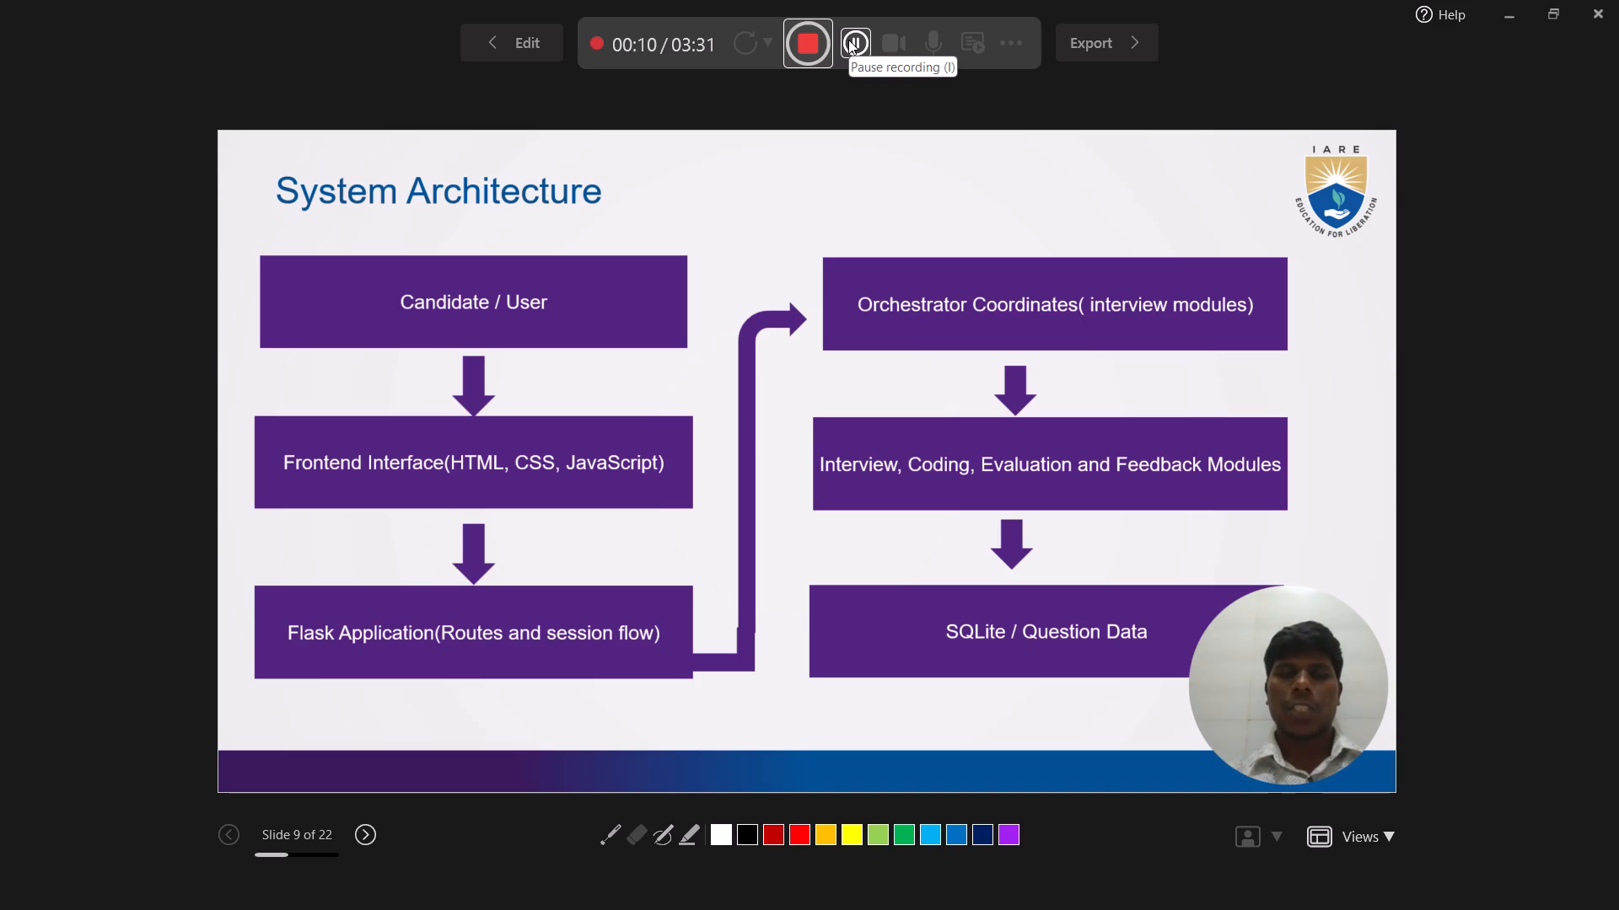
# Pause the recording on the System Architecture slide.
pyautogui.click(848, 40)
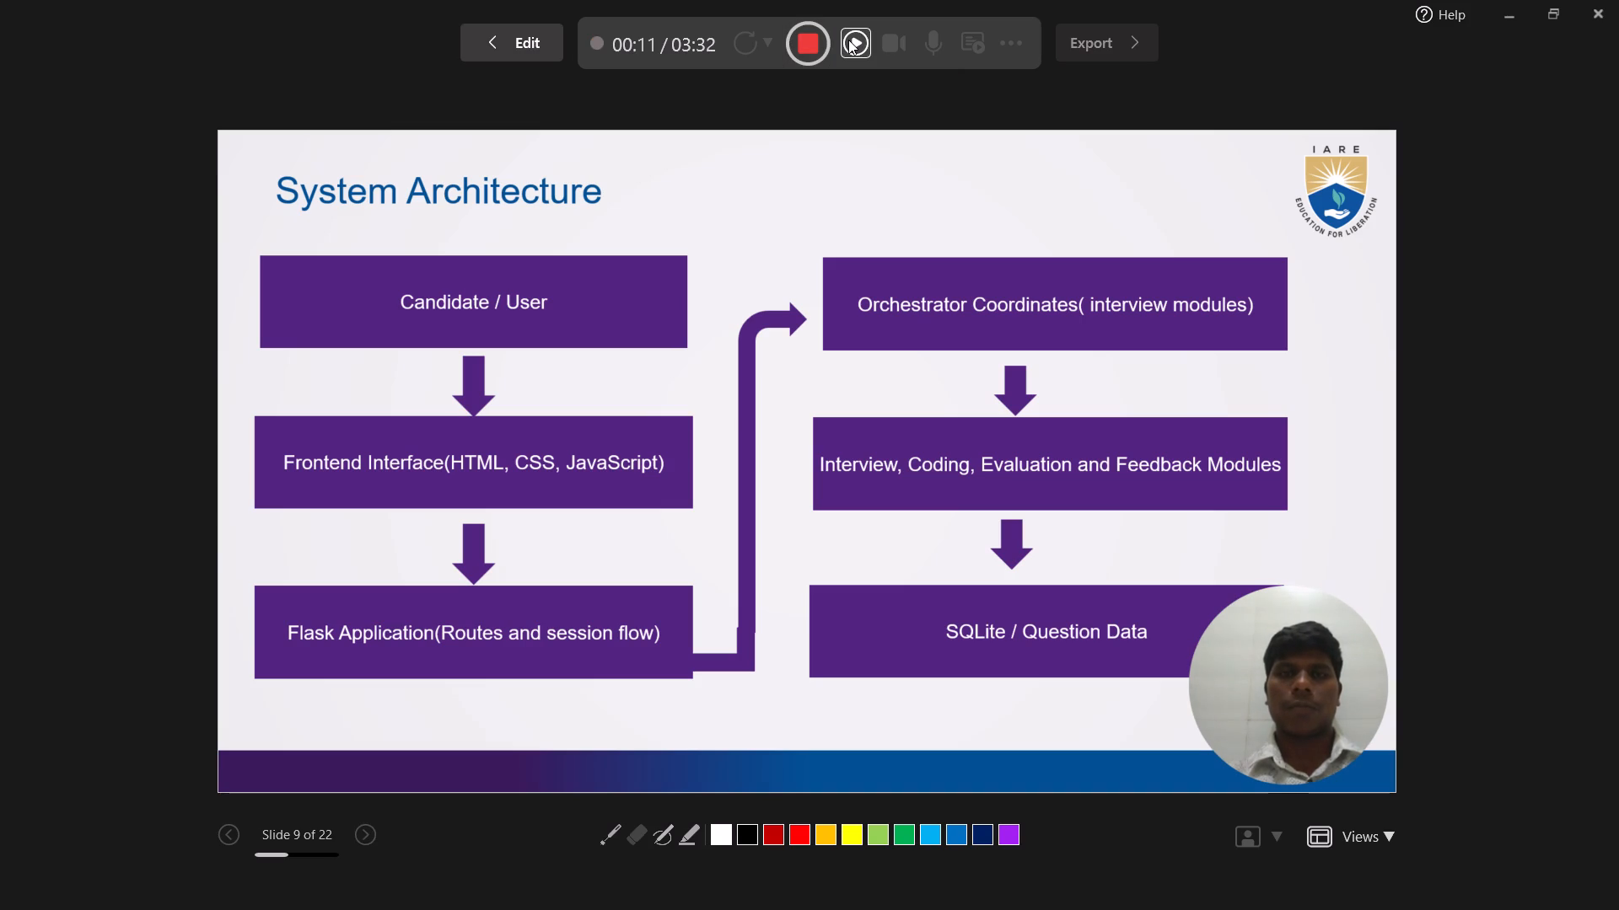
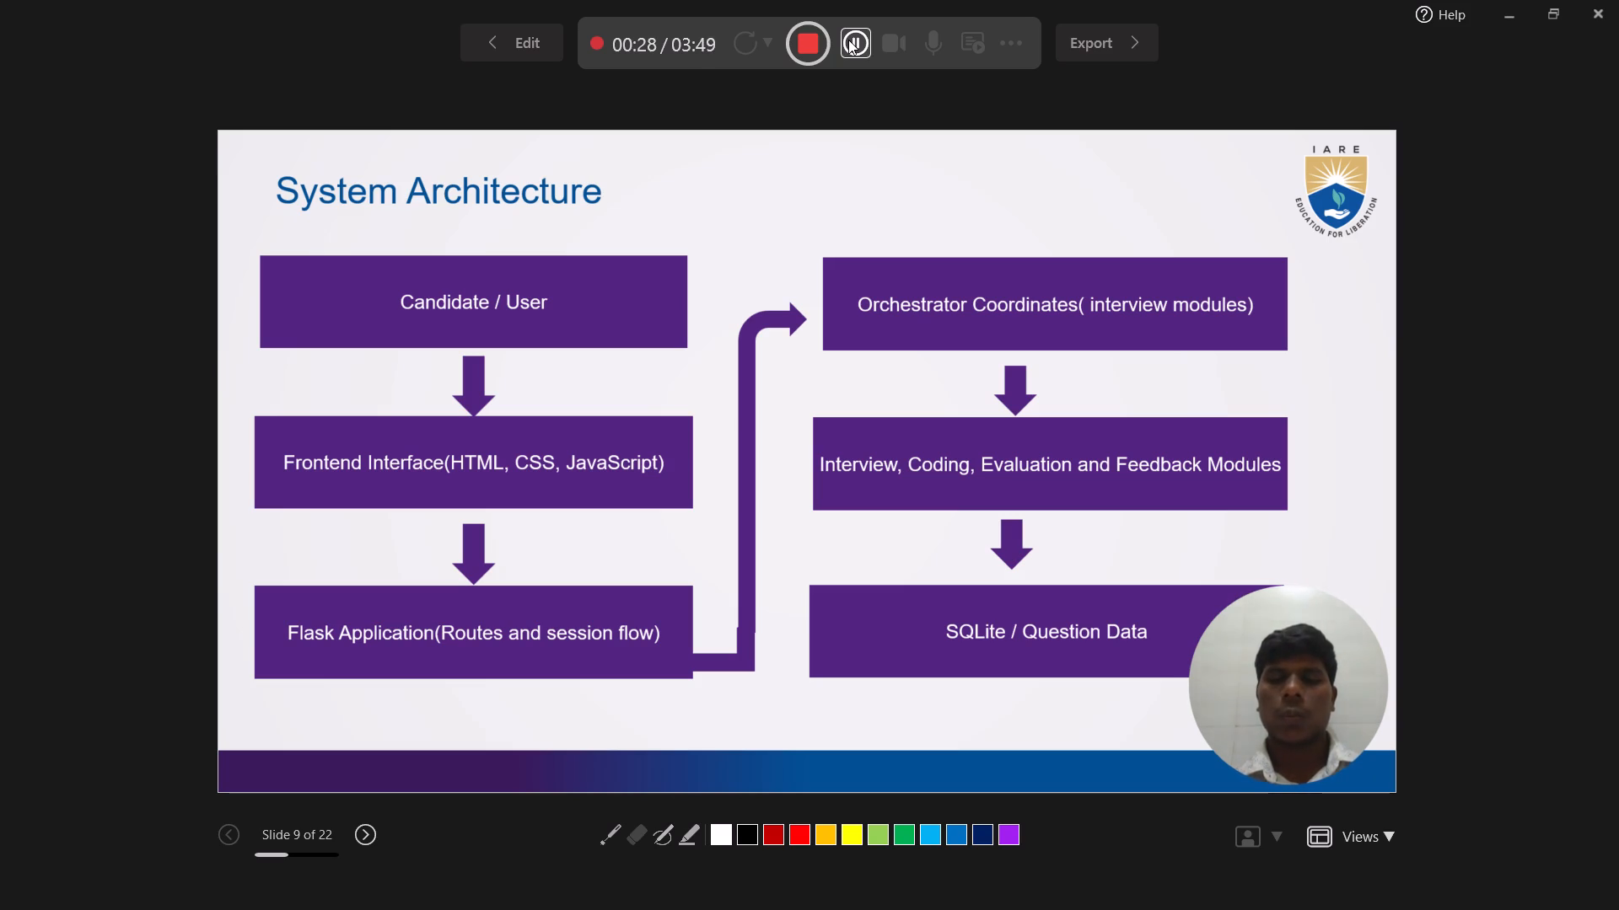
# Record the Technologies Used slide after System Architecture, and advance the recording to the Module Description slide.
pyautogui.press('Down')
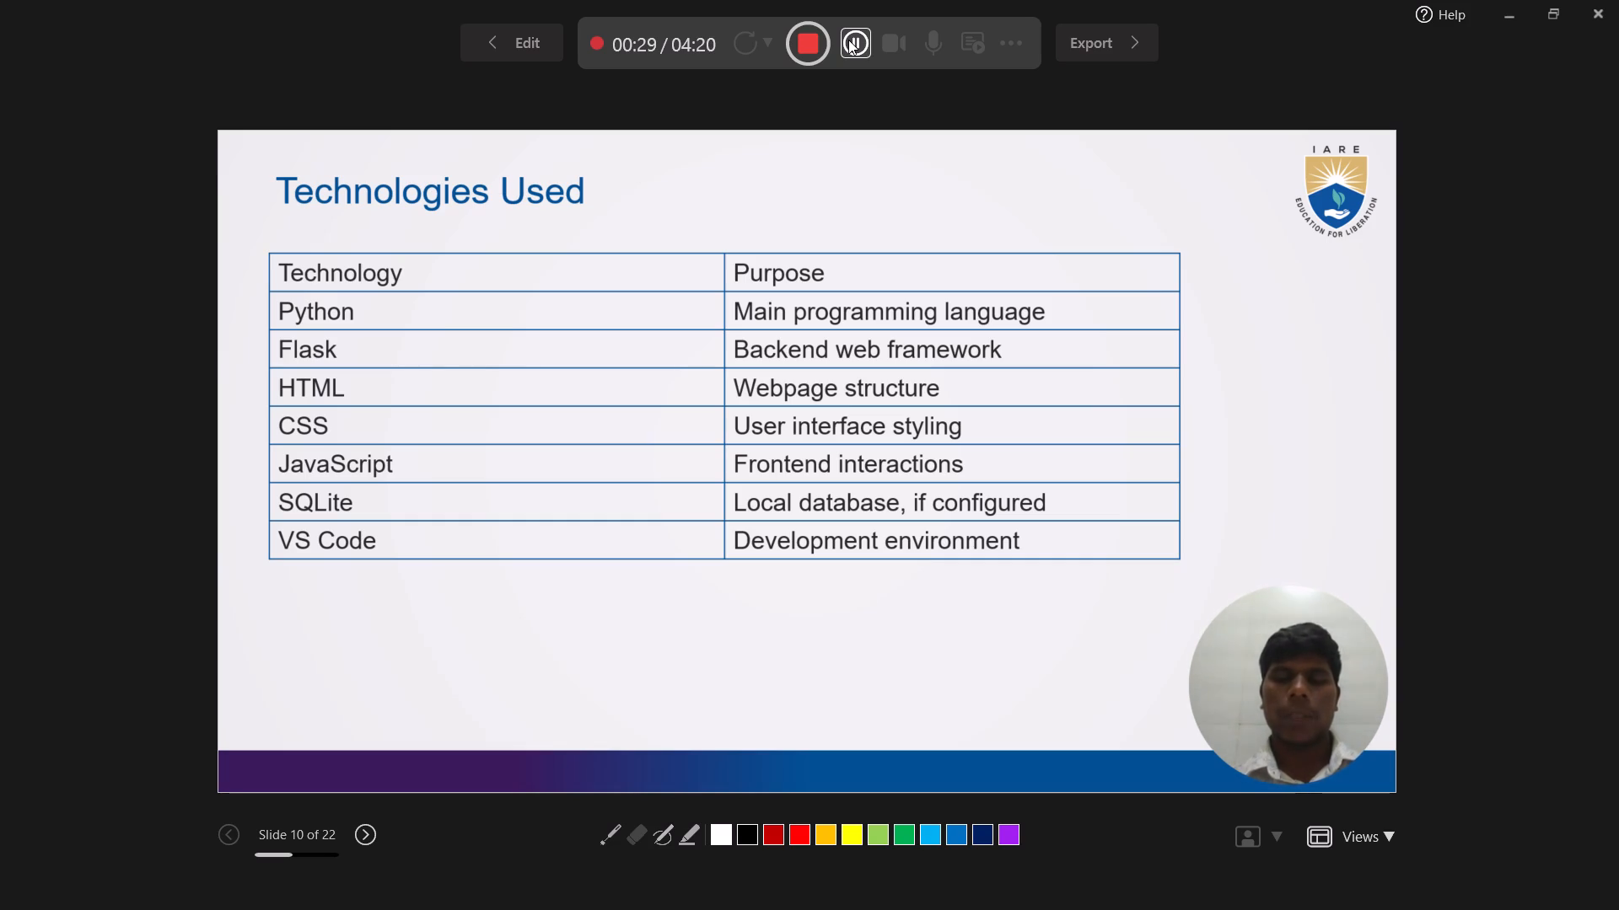
pyautogui.press('Down')
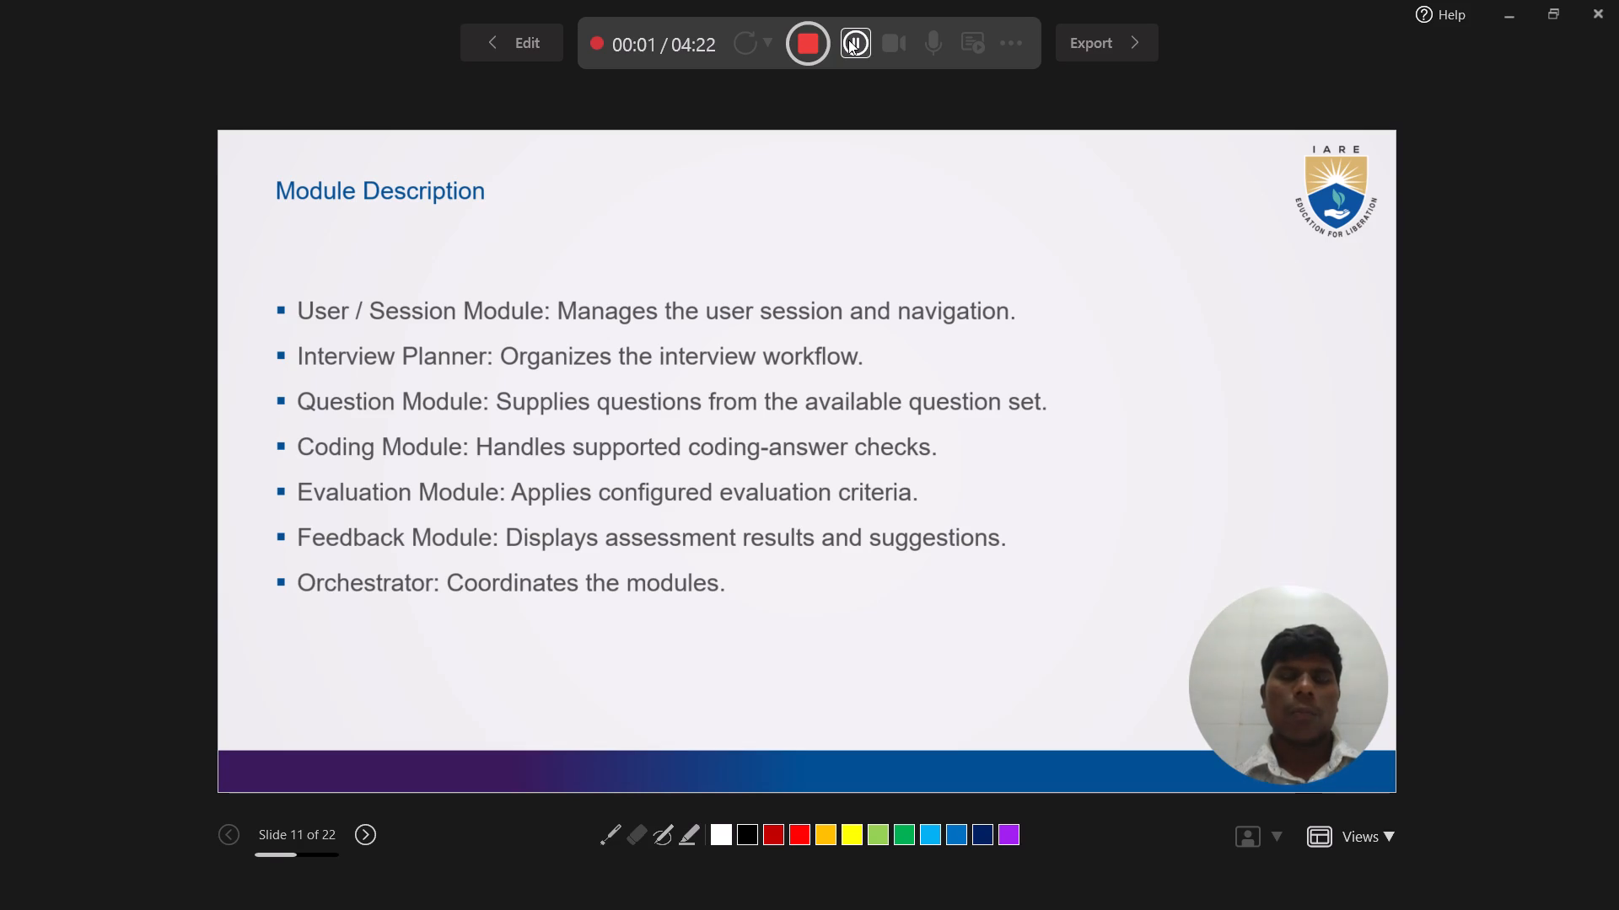
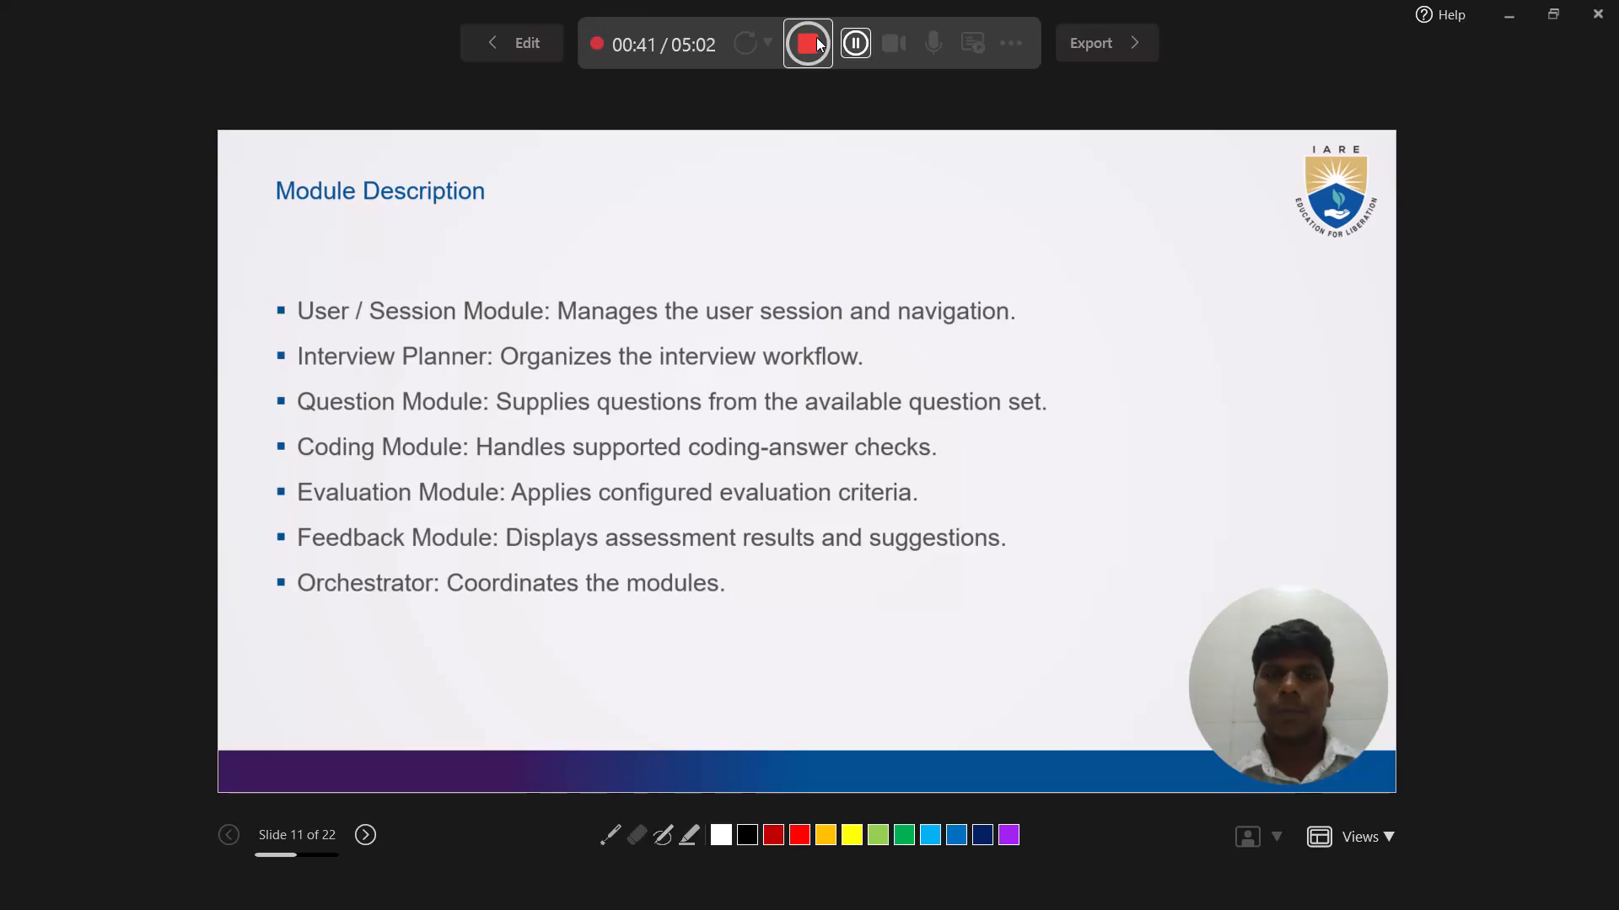
# Finish the Module Description slide's narration and stop the recording there.
pyautogui.click(816, 37)
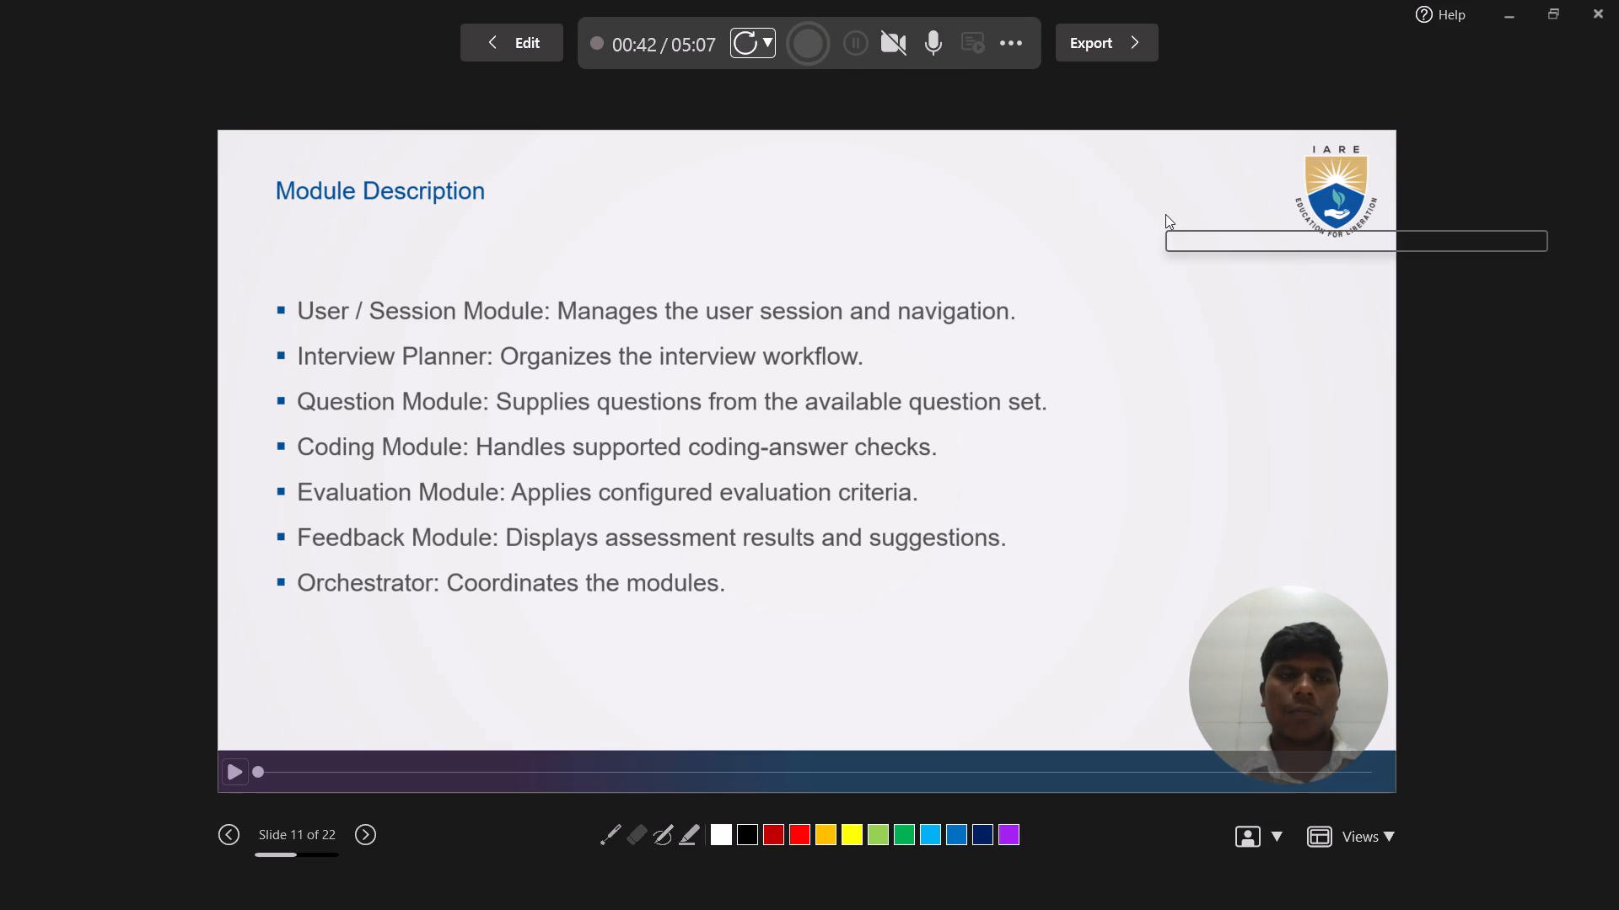
# Export the recorded presentation as the MP4 video edp 1, keeping the default Full HD (1080p) resolution and file location.
pyautogui.click(1112, 38)
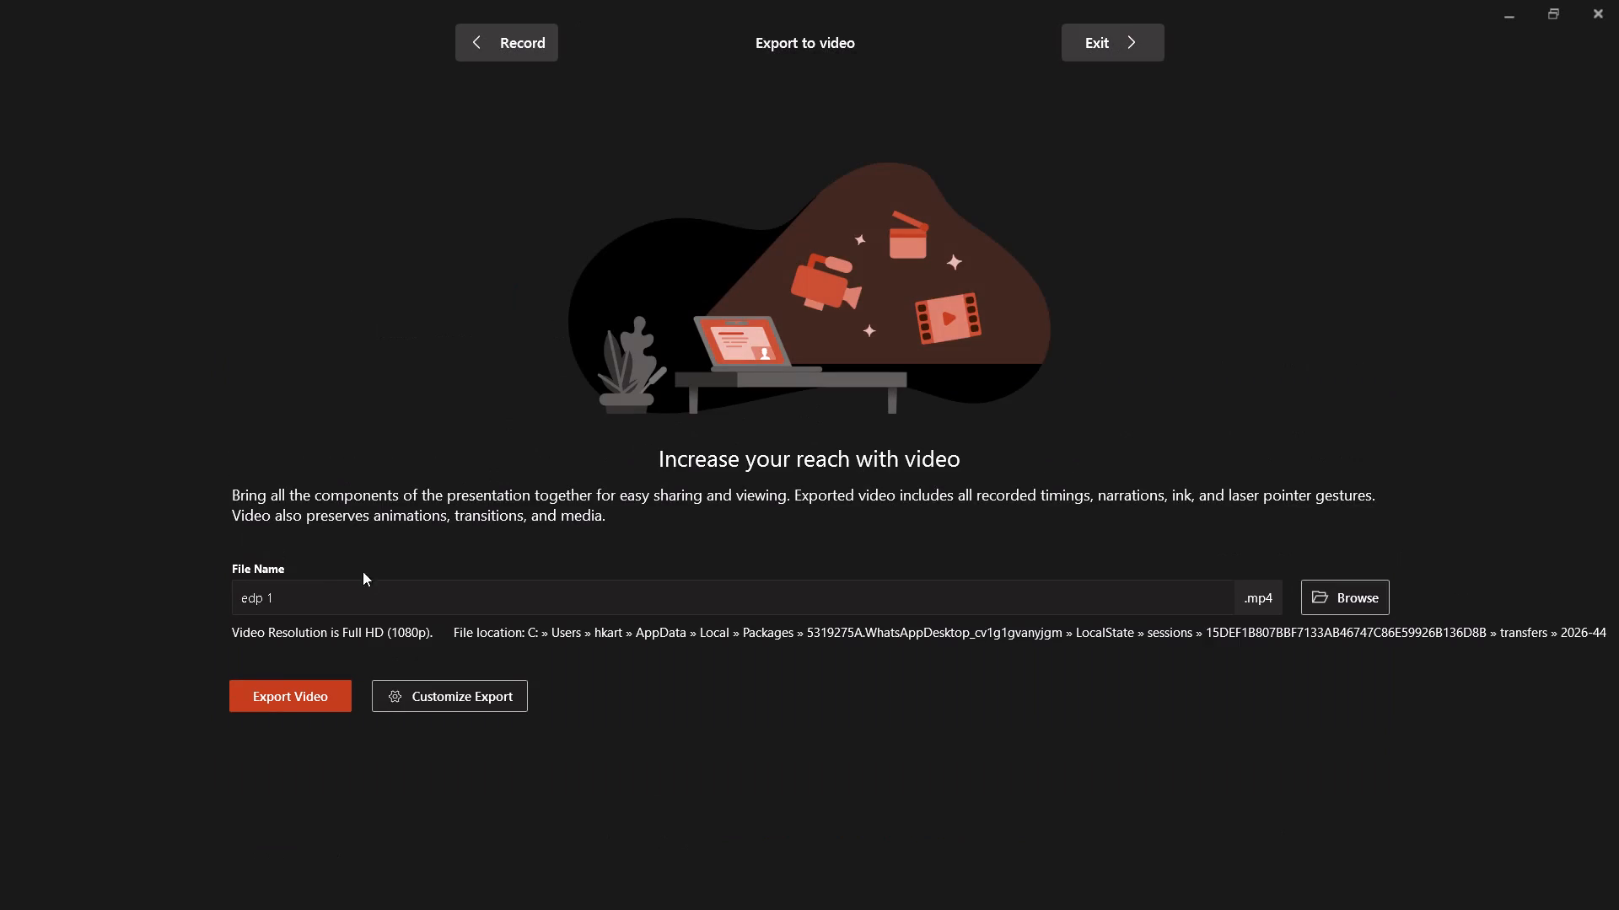
pyautogui.click(288, 702)
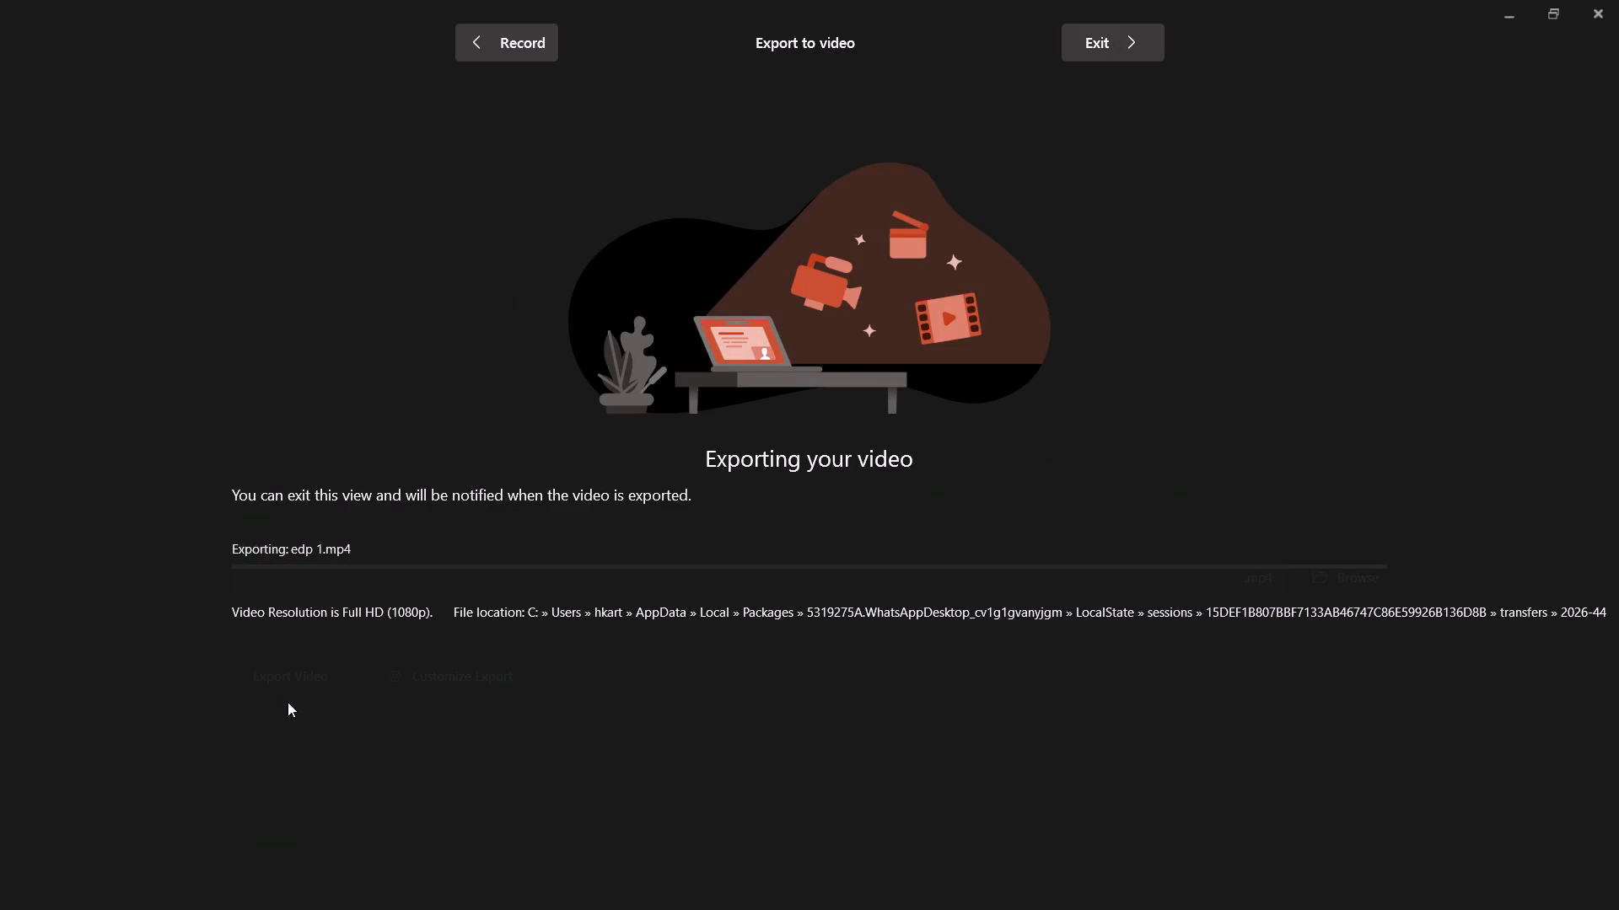
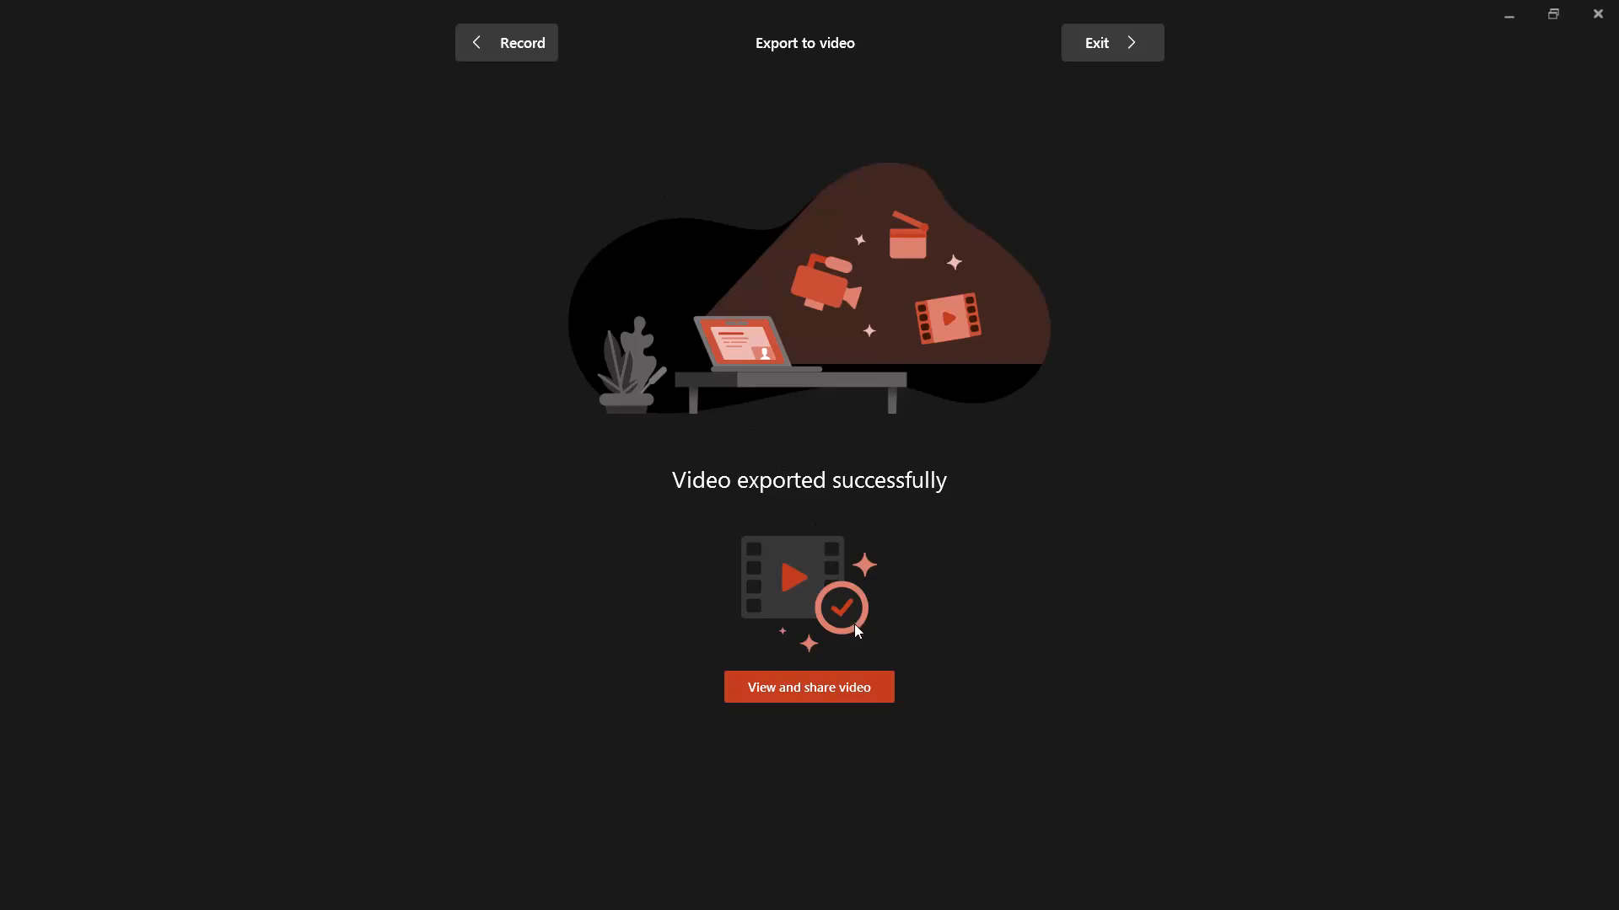
# Open the exported video for viewing, allowing PowerPoint to access its file location.
pyautogui.doubleClick(847, 677)
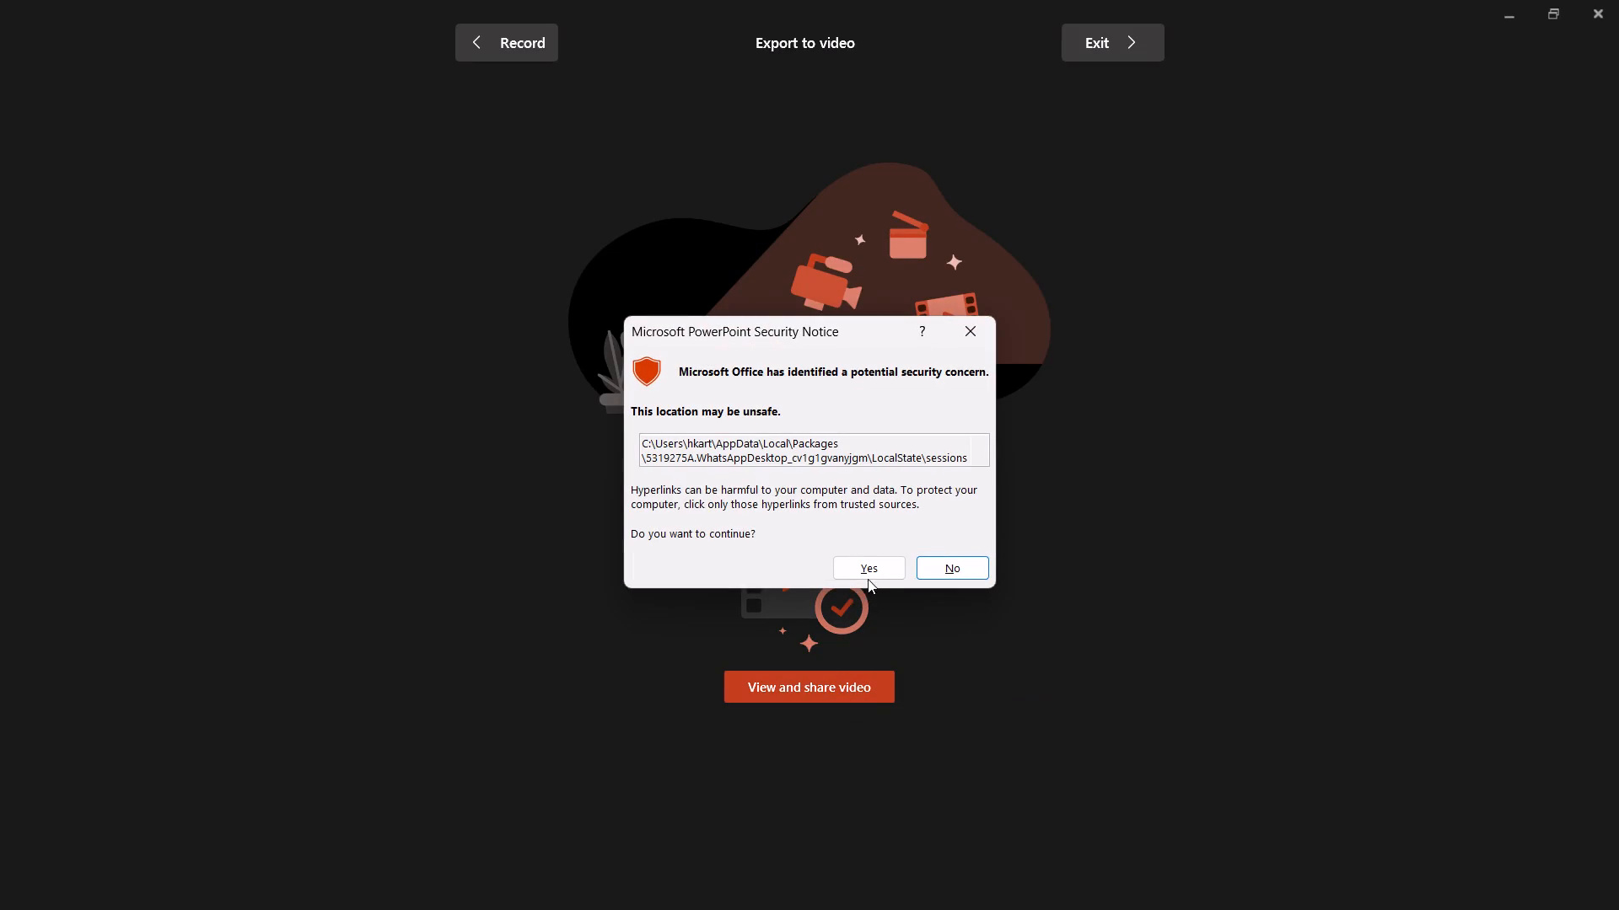
pyautogui.click(869, 575)
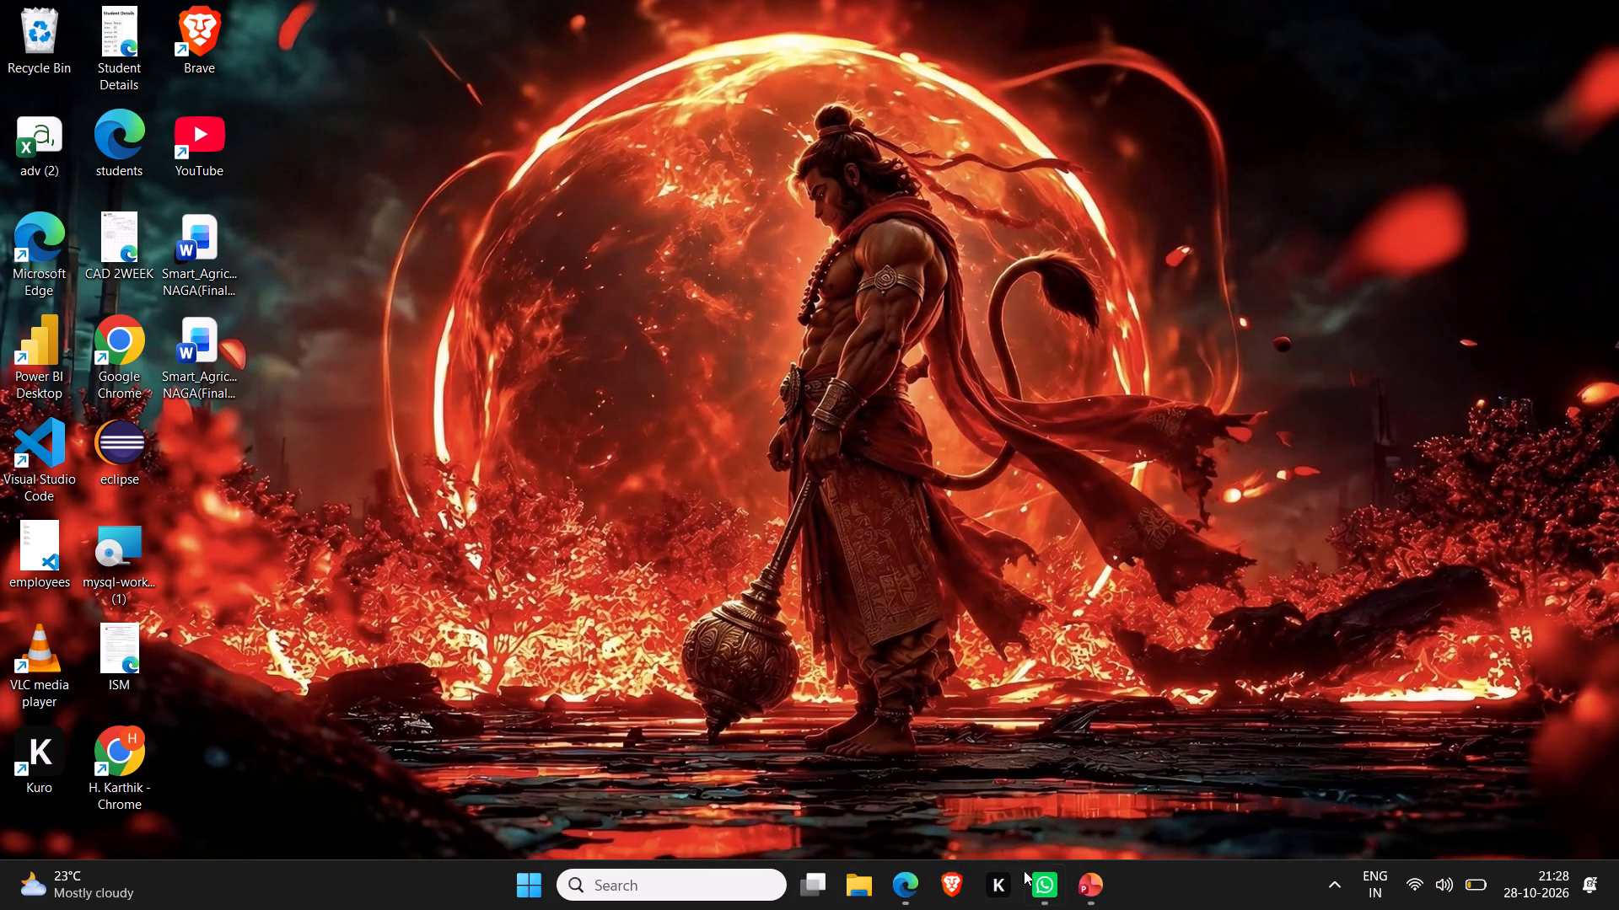
# Switch to Google Chrome and open Google Drive.
pyautogui.doubleClick(103, 359)
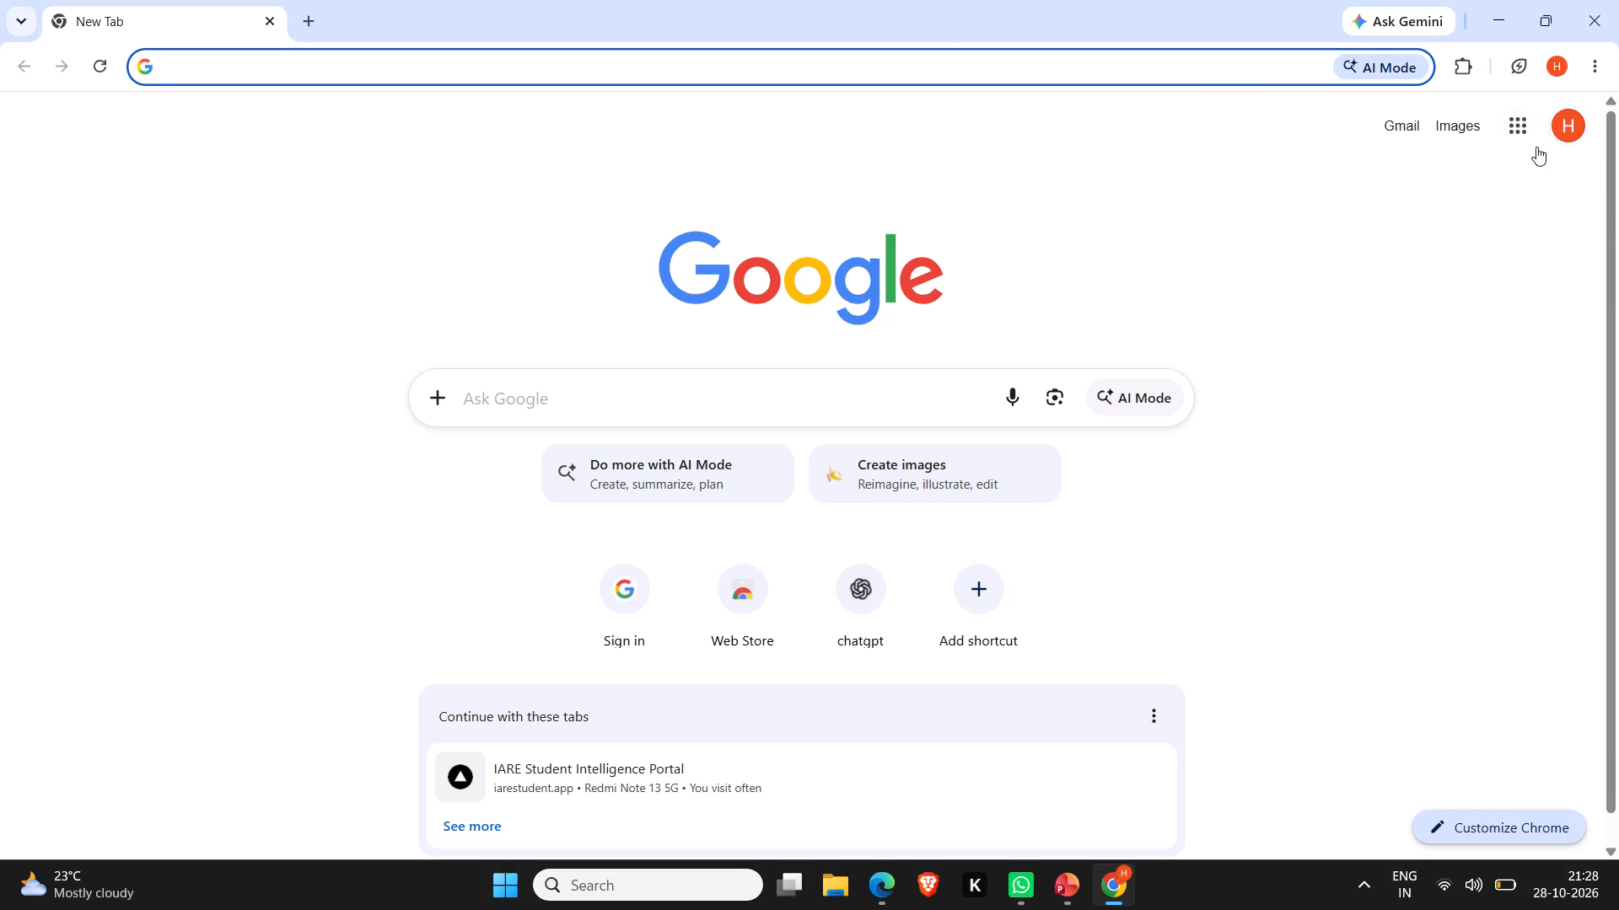
pyautogui.click(1512, 132)
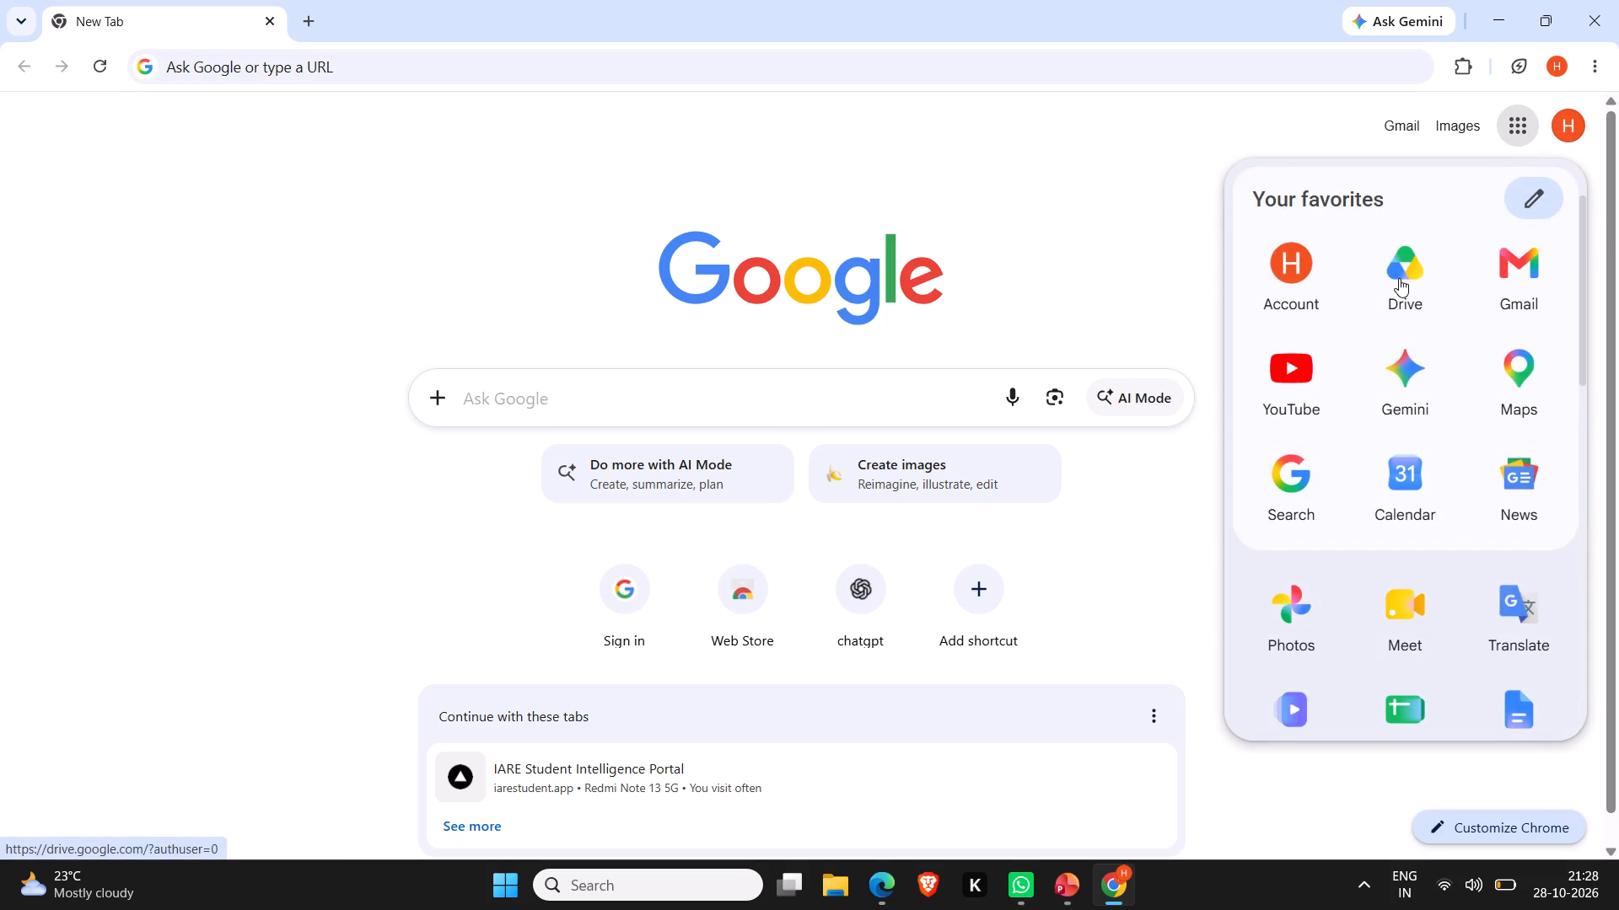
pyautogui.click(1399, 278)
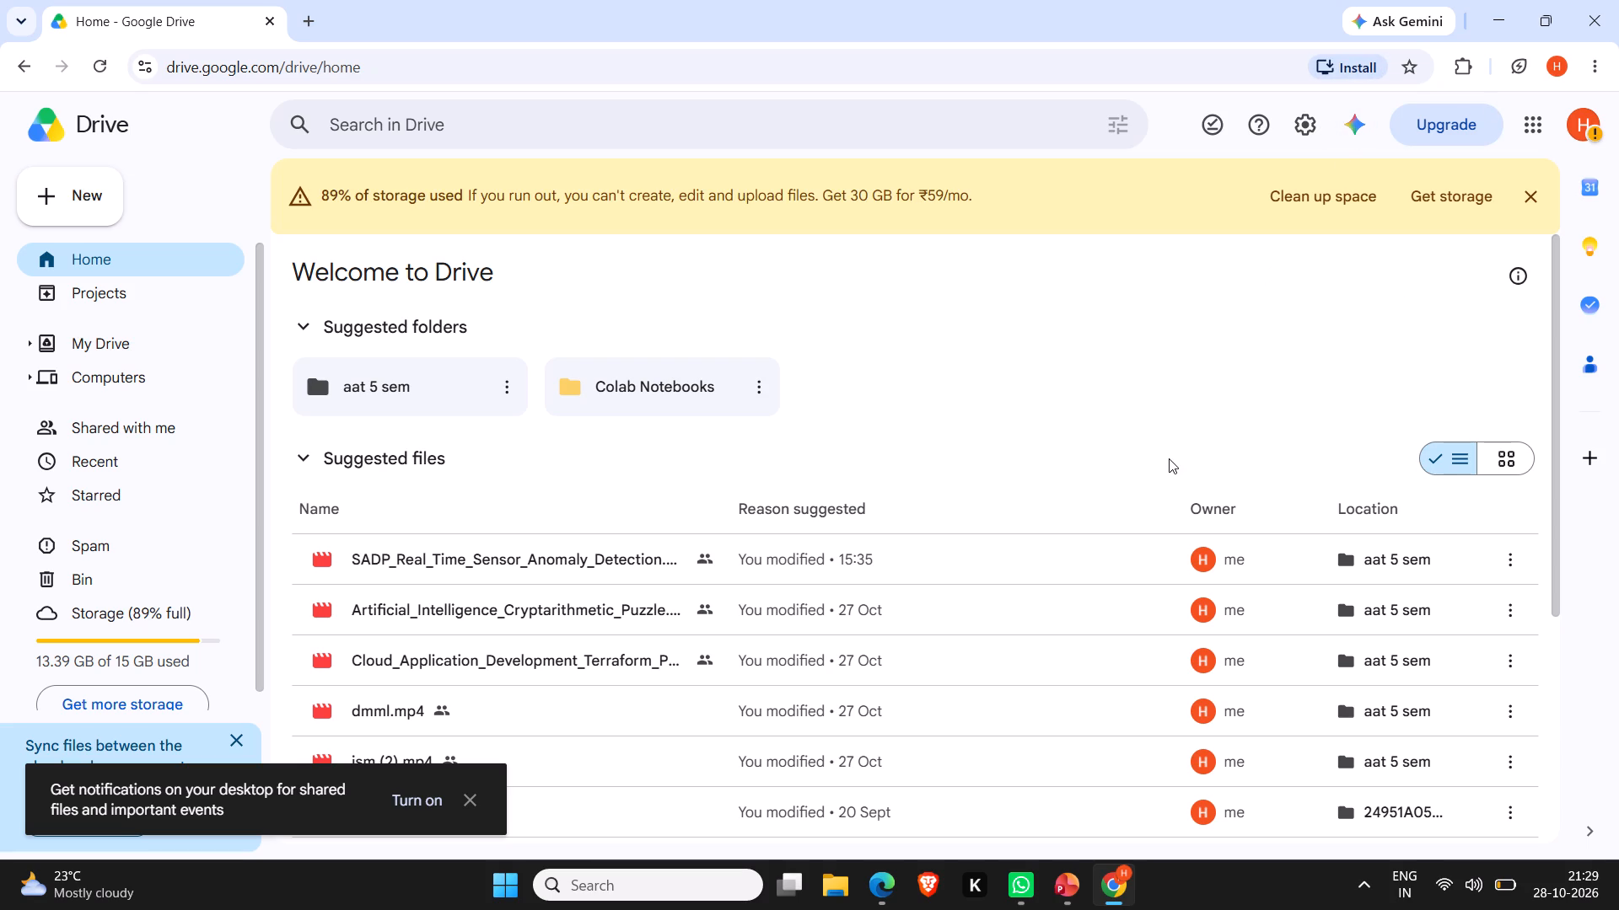
# Start a file upload from Drive's home and look through the Downloads folder for the exported video.
pyautogui.scroll(-5, 1169, 458)
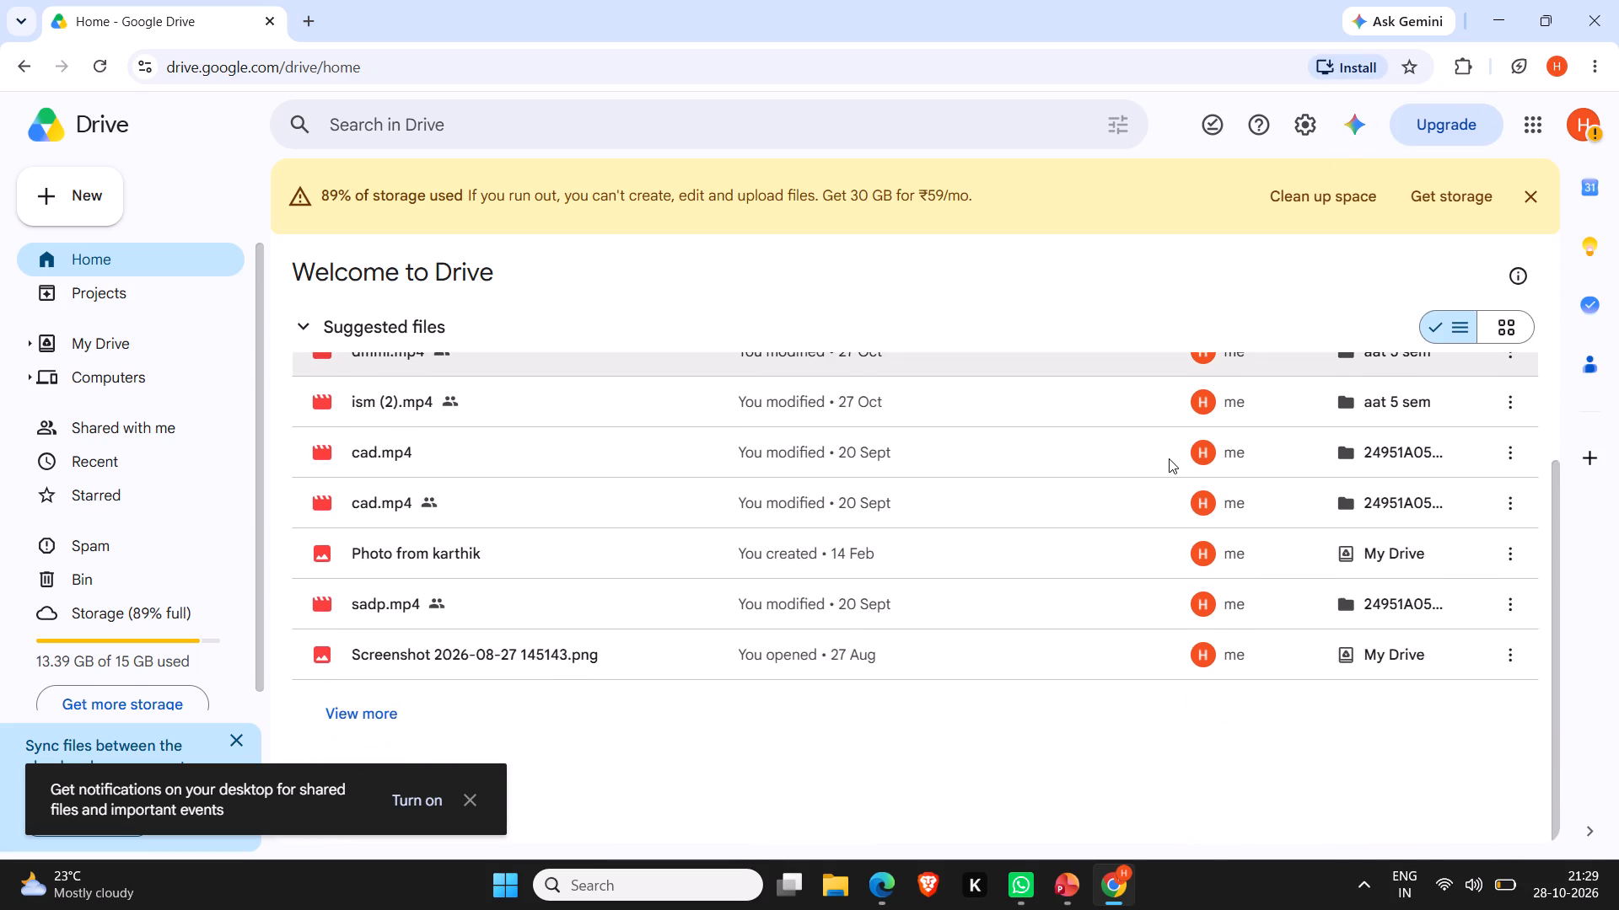
pyautogui.scroll(-1, 1169, 458)
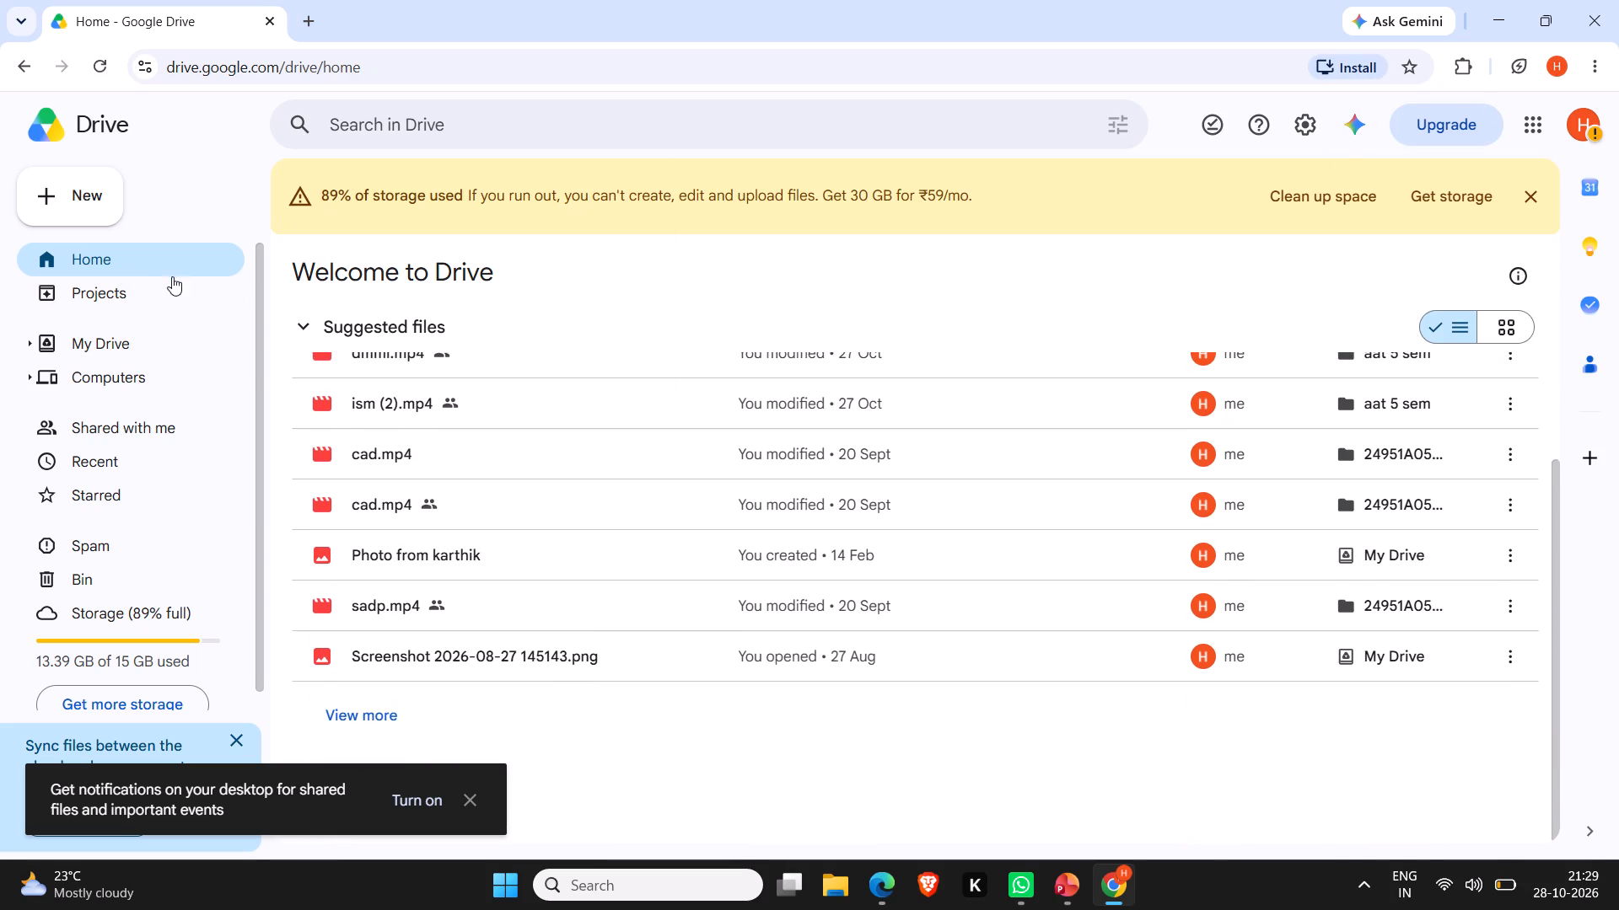
pyautogui.scroll(5, 374, 384)
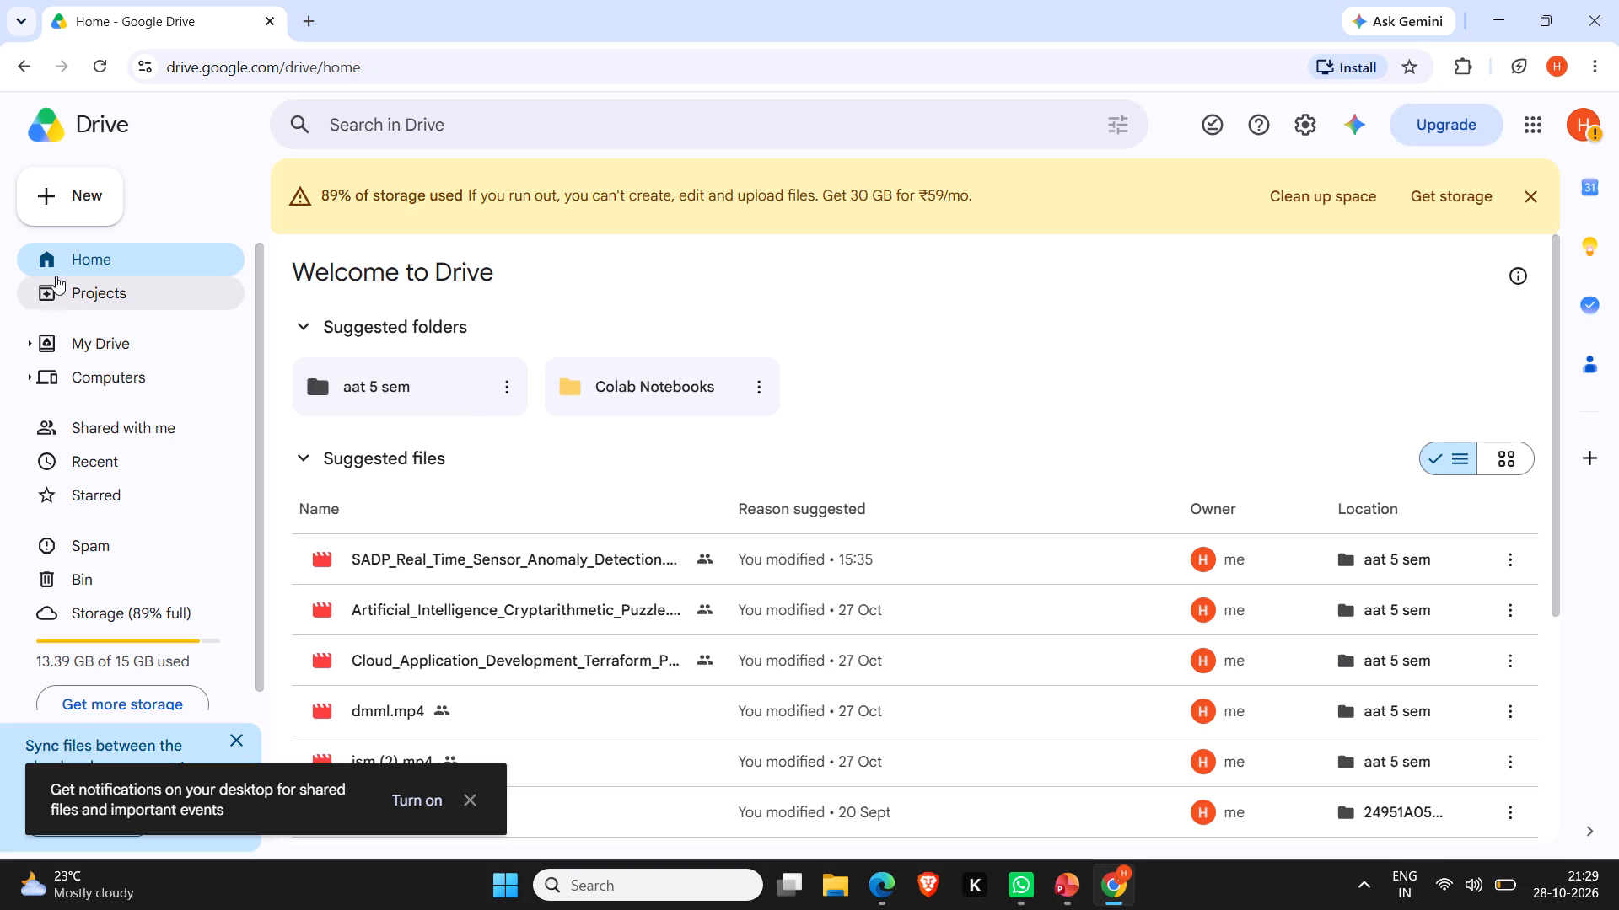
pyautogui.click(72, 207)
pyautogui.click(112, 244)
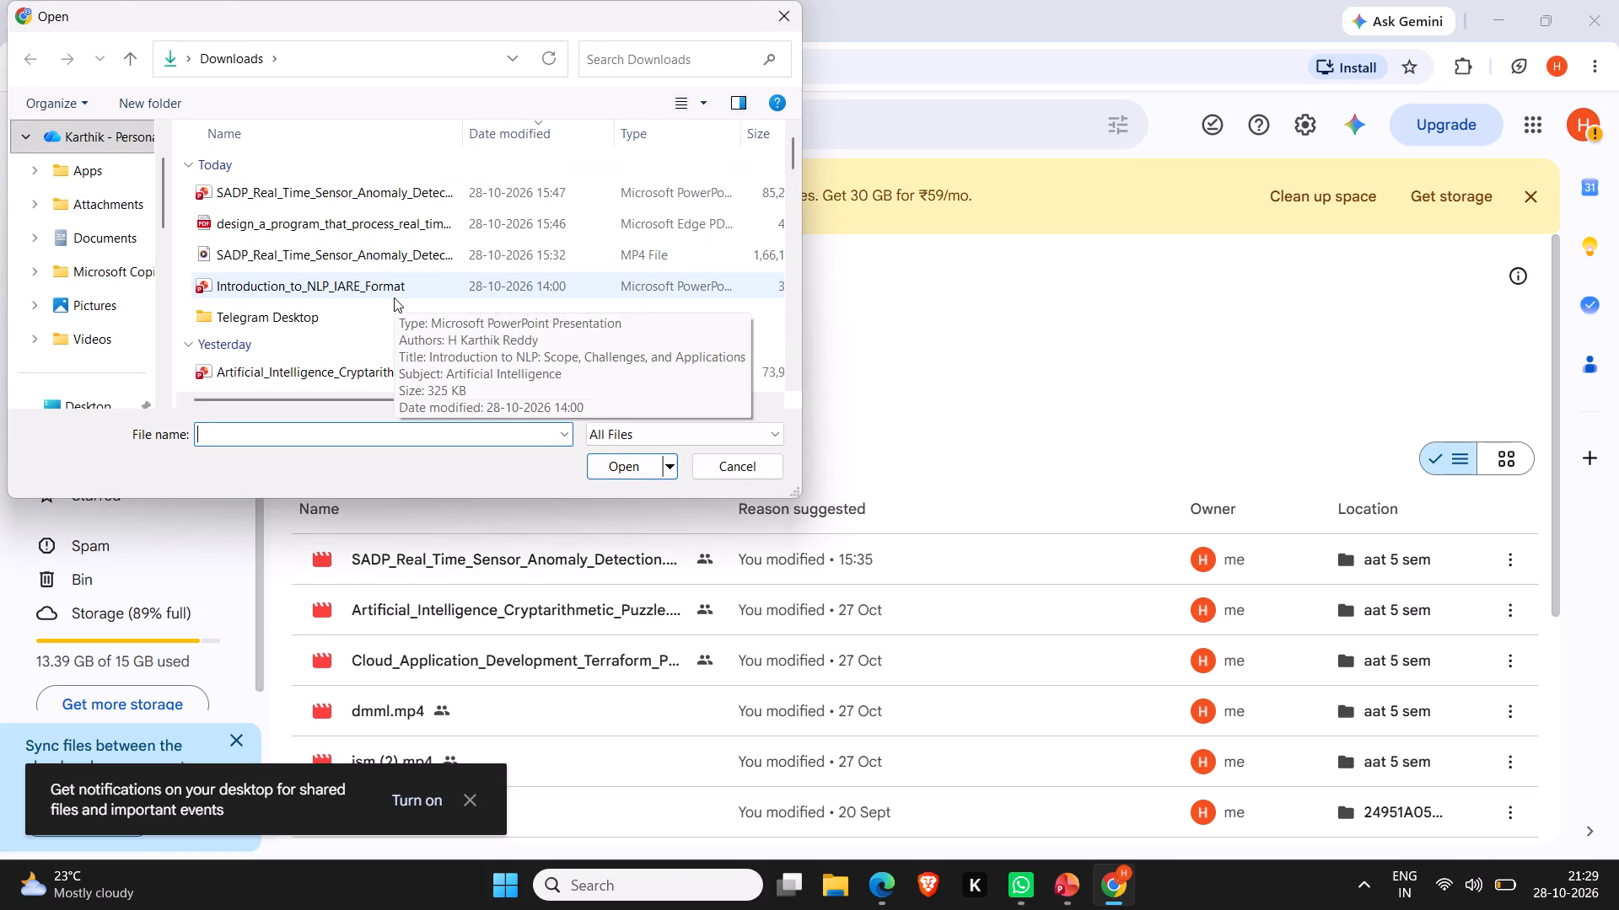
pyautogui.scroll(2, 394, 297)
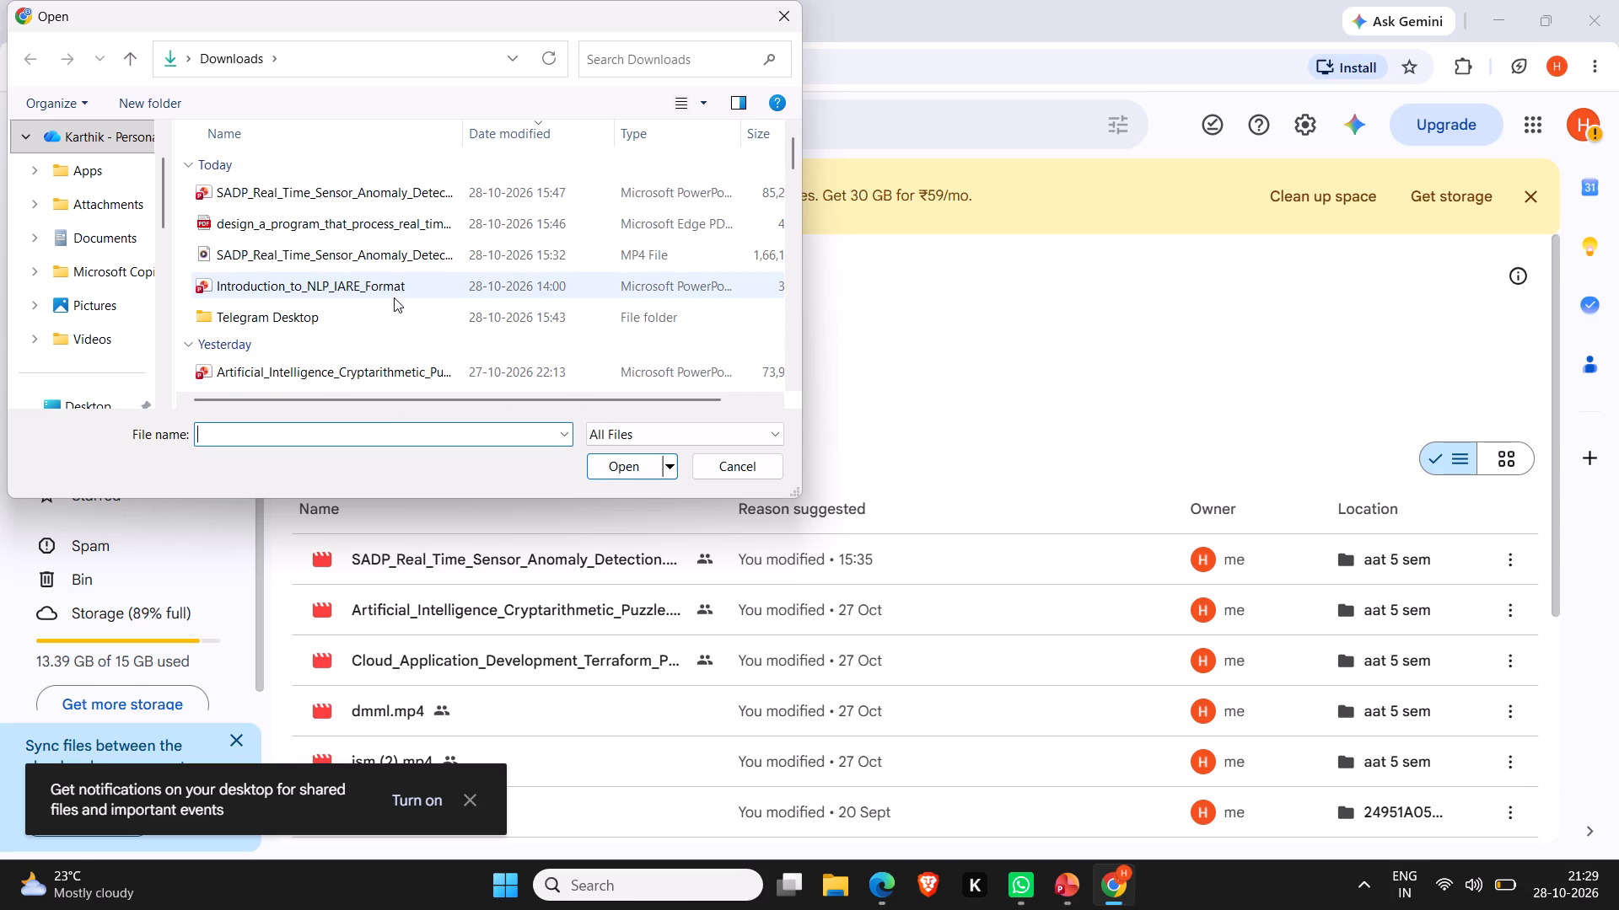
pyautogui.scroll(4, 394, 297)
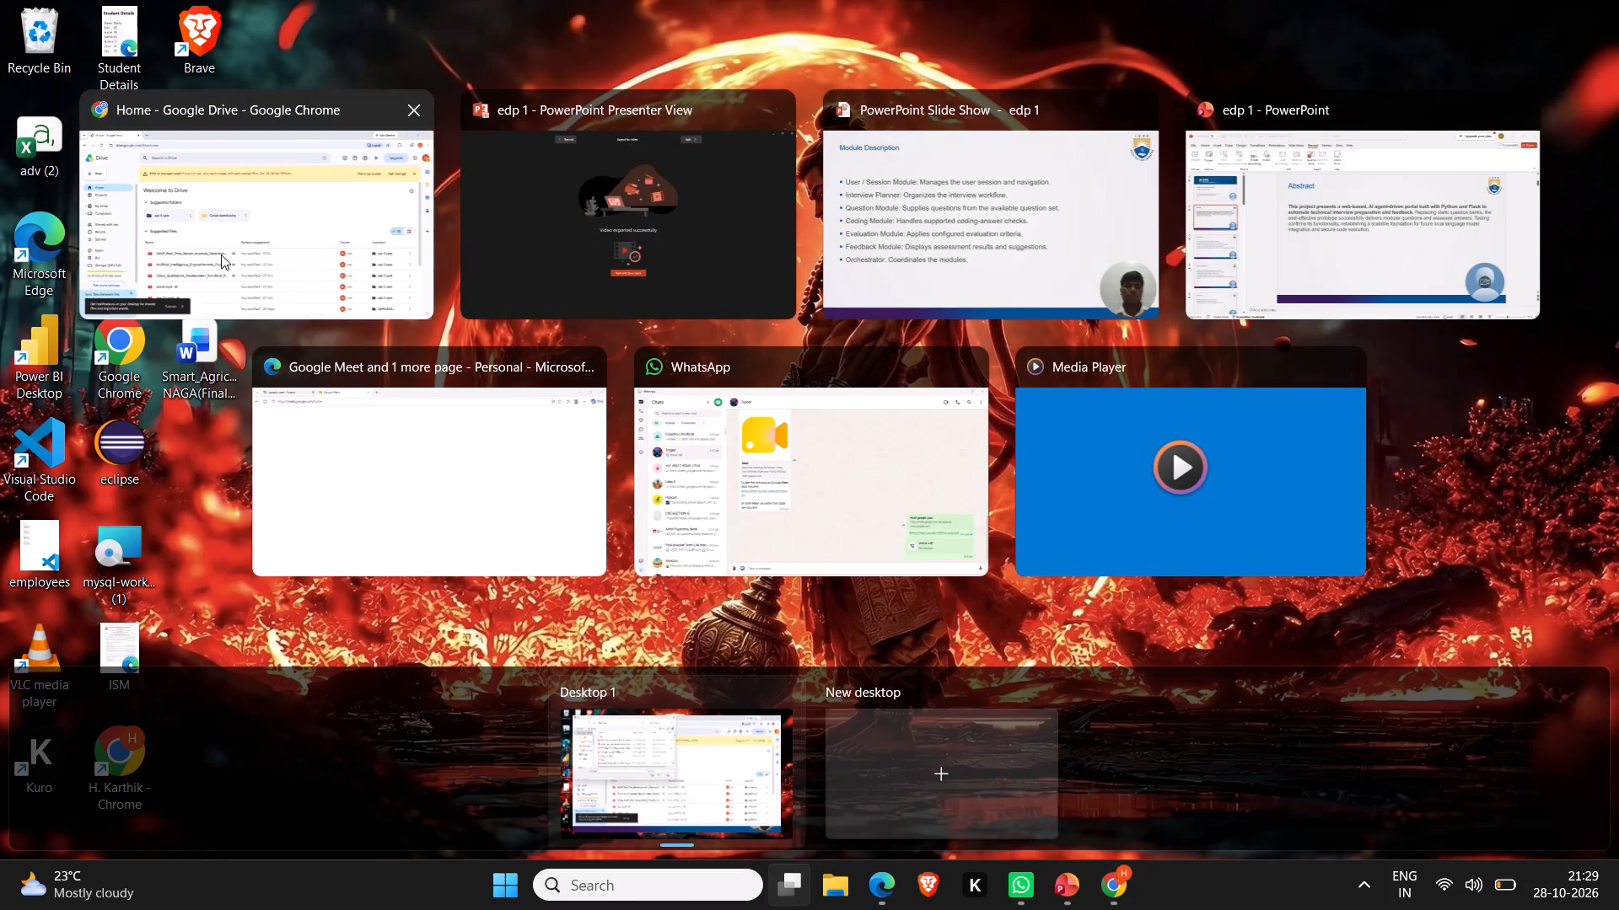
pyautogui.click(180, 248)
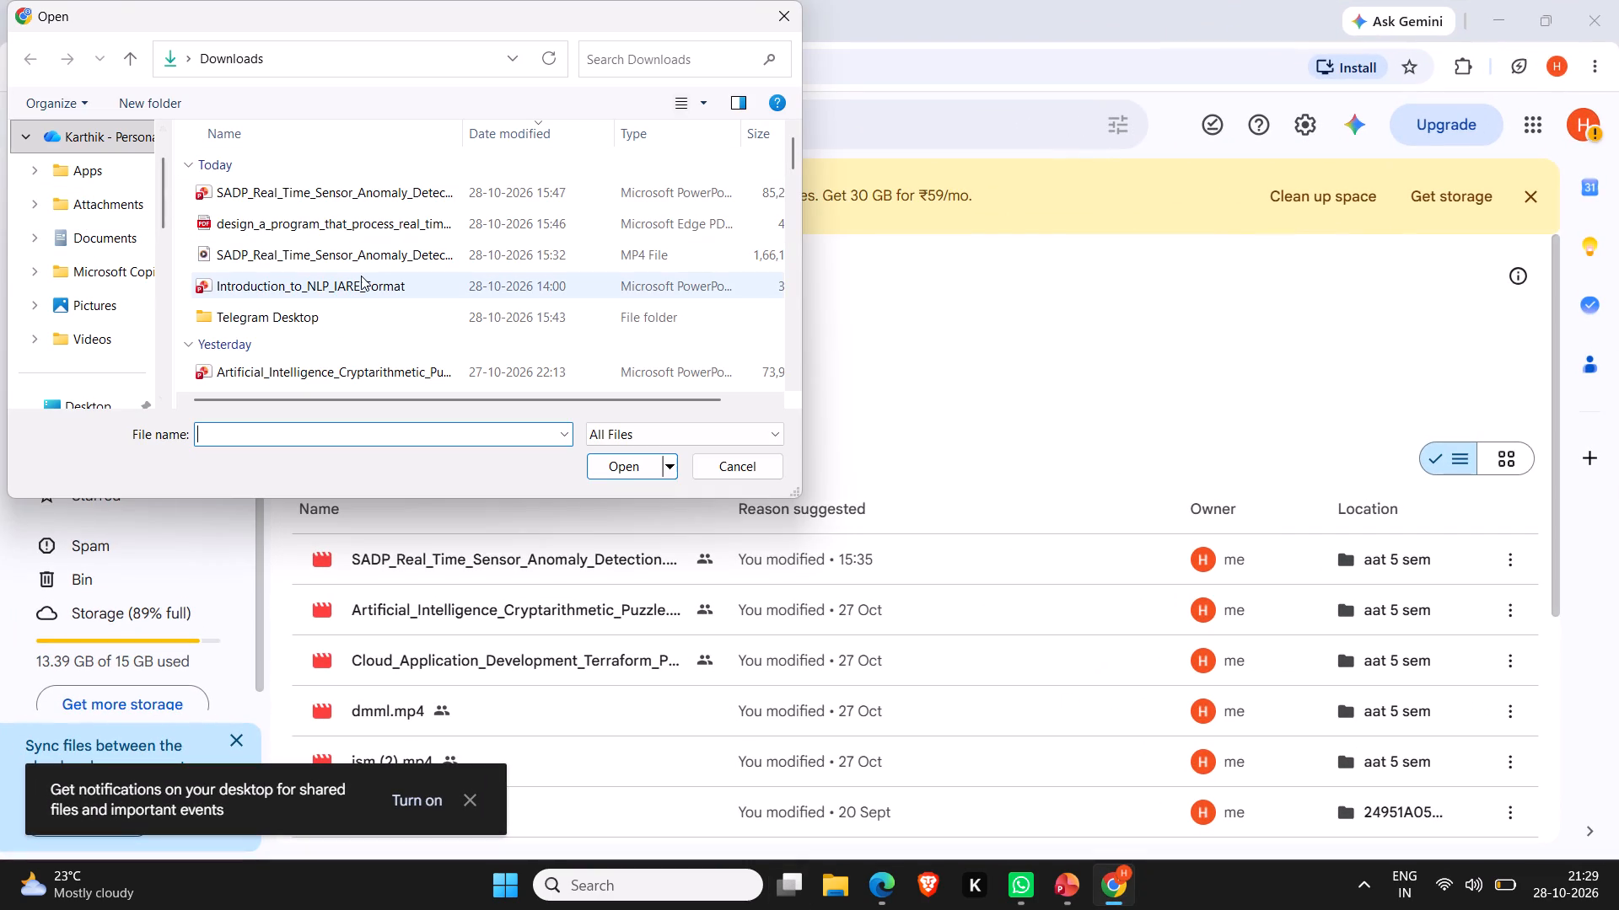
pyautogui.scroll(2, 361, 276)
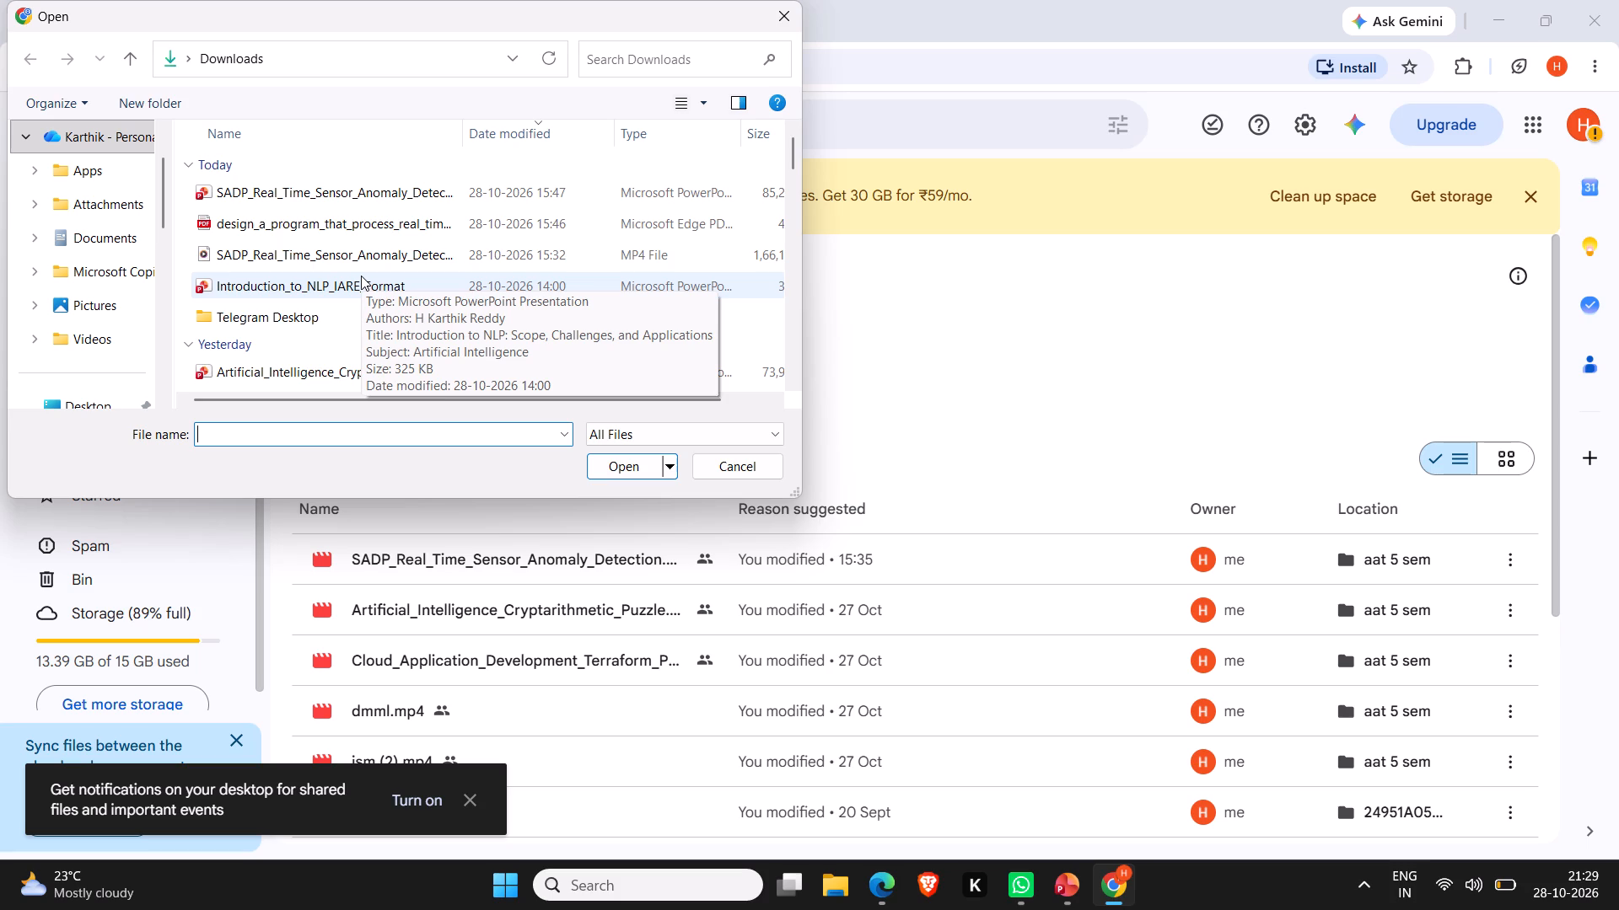
# Close the open Media Player window and return to Google Drive in Chrome.
pyautogui.click(1121, 890)
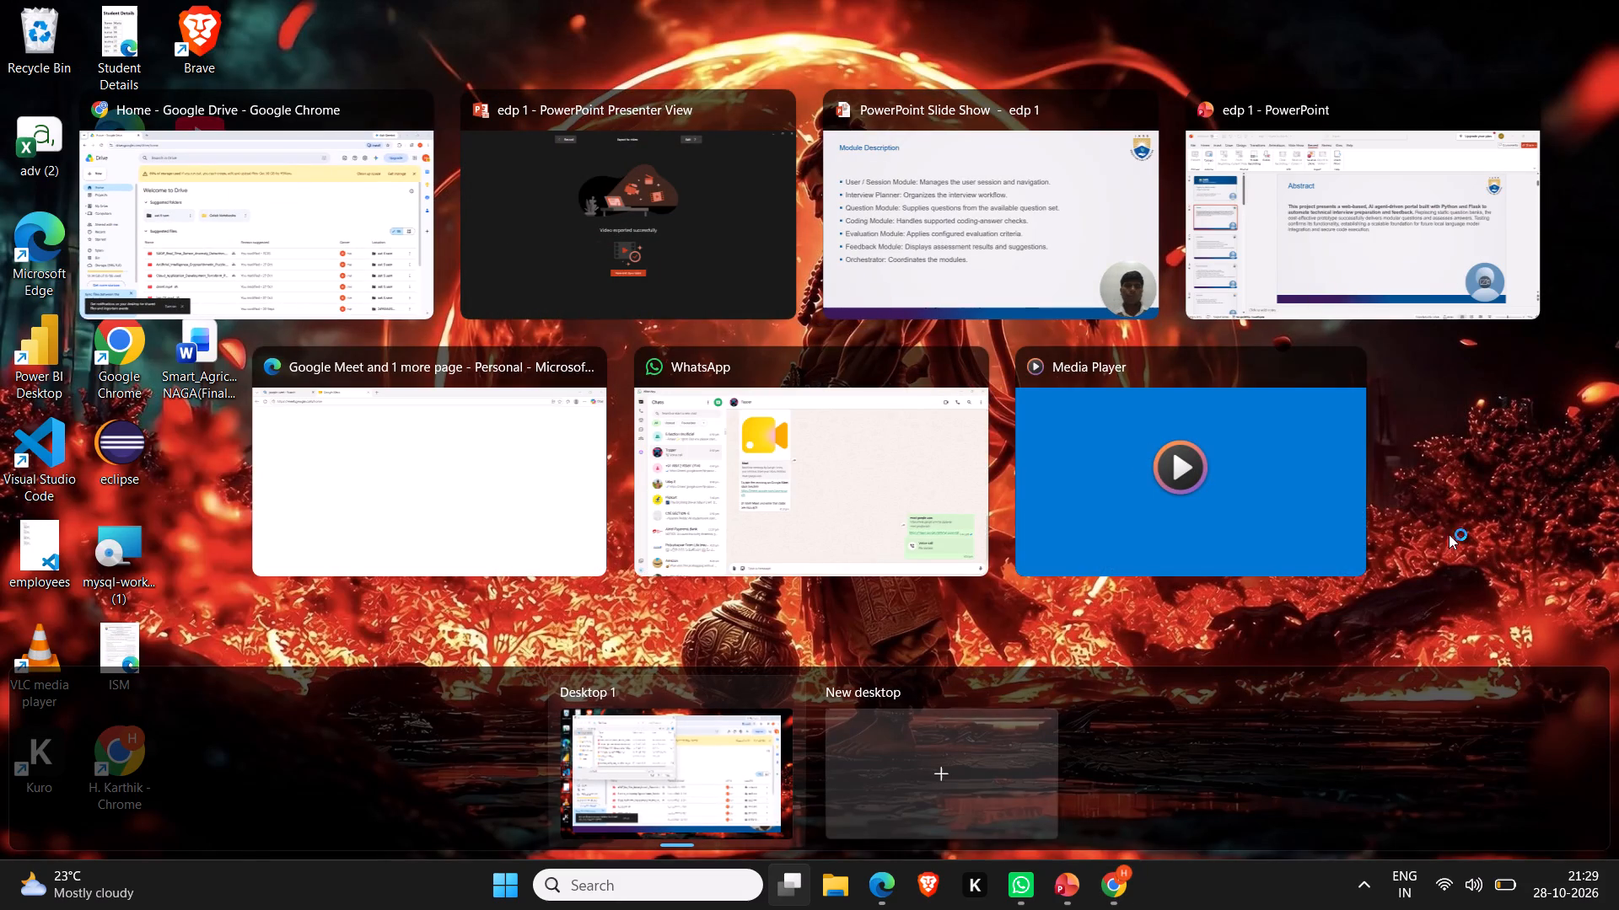
pyautogui.click(1348, 365)
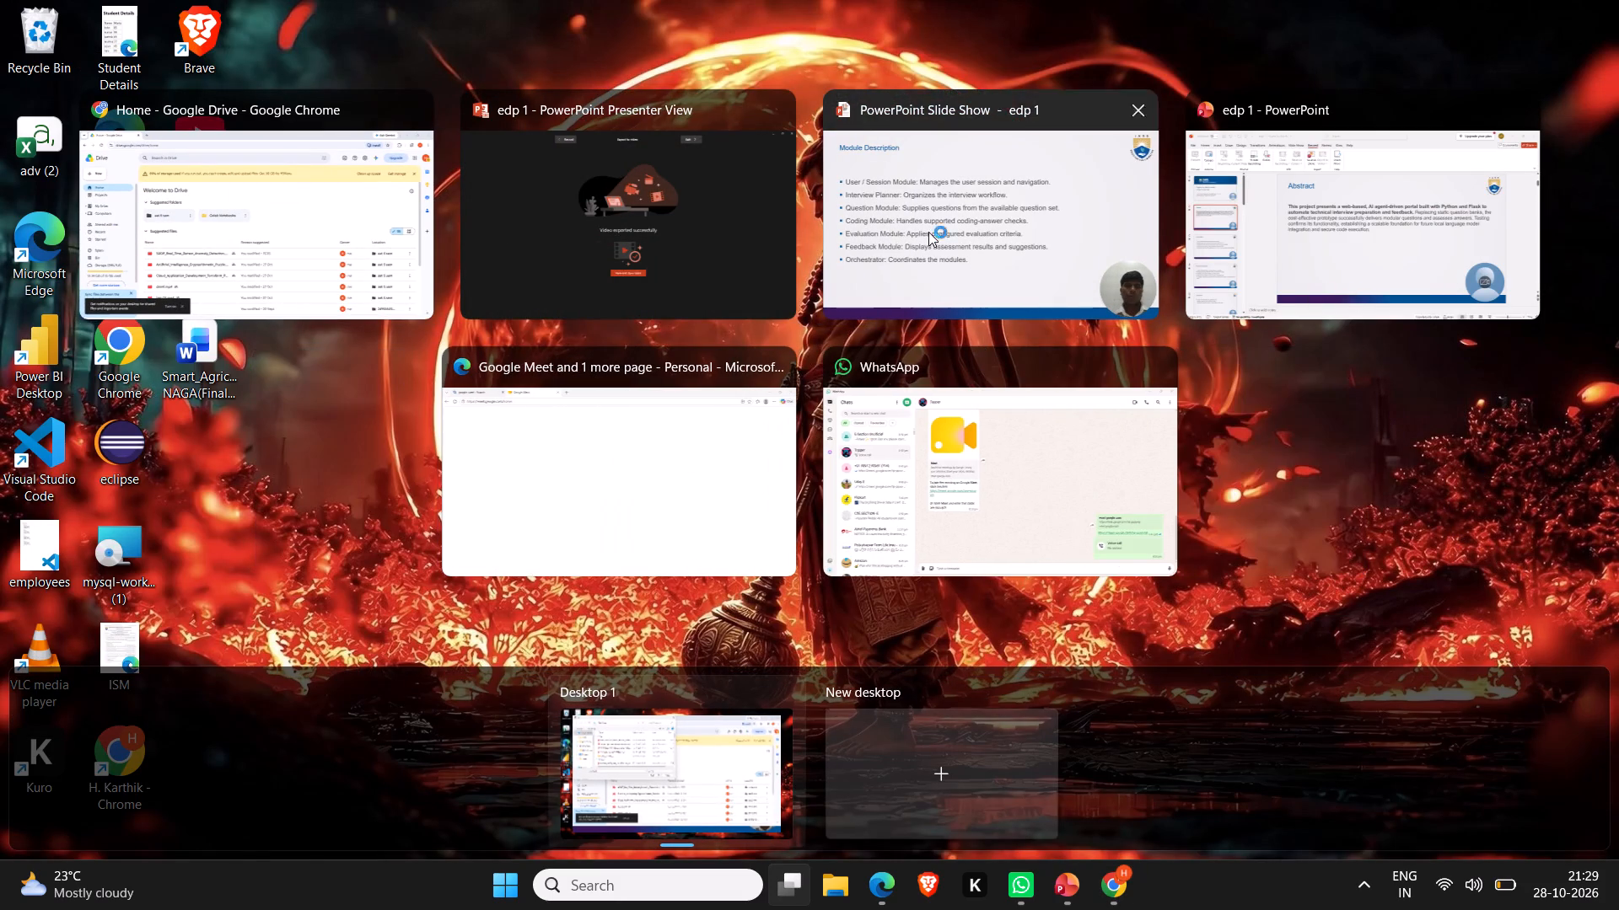
pyautogui.click(336, 175)
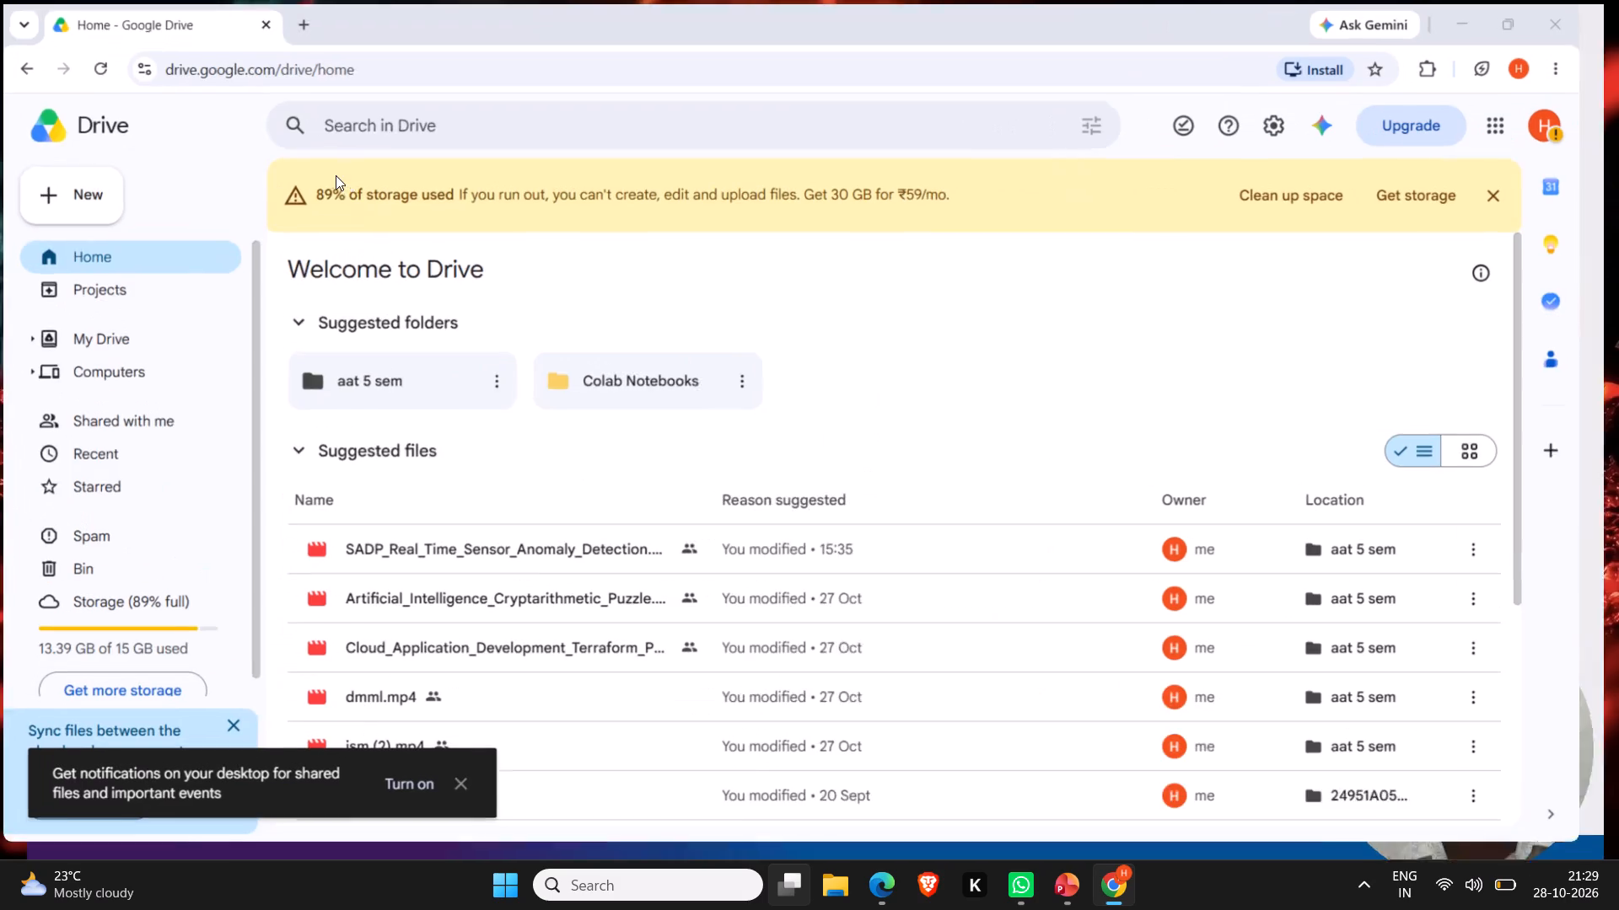
# Switch to PowerPoint and check the exported video's file location in the security notice, declining to continue.
pyautogui.click(457, 642)
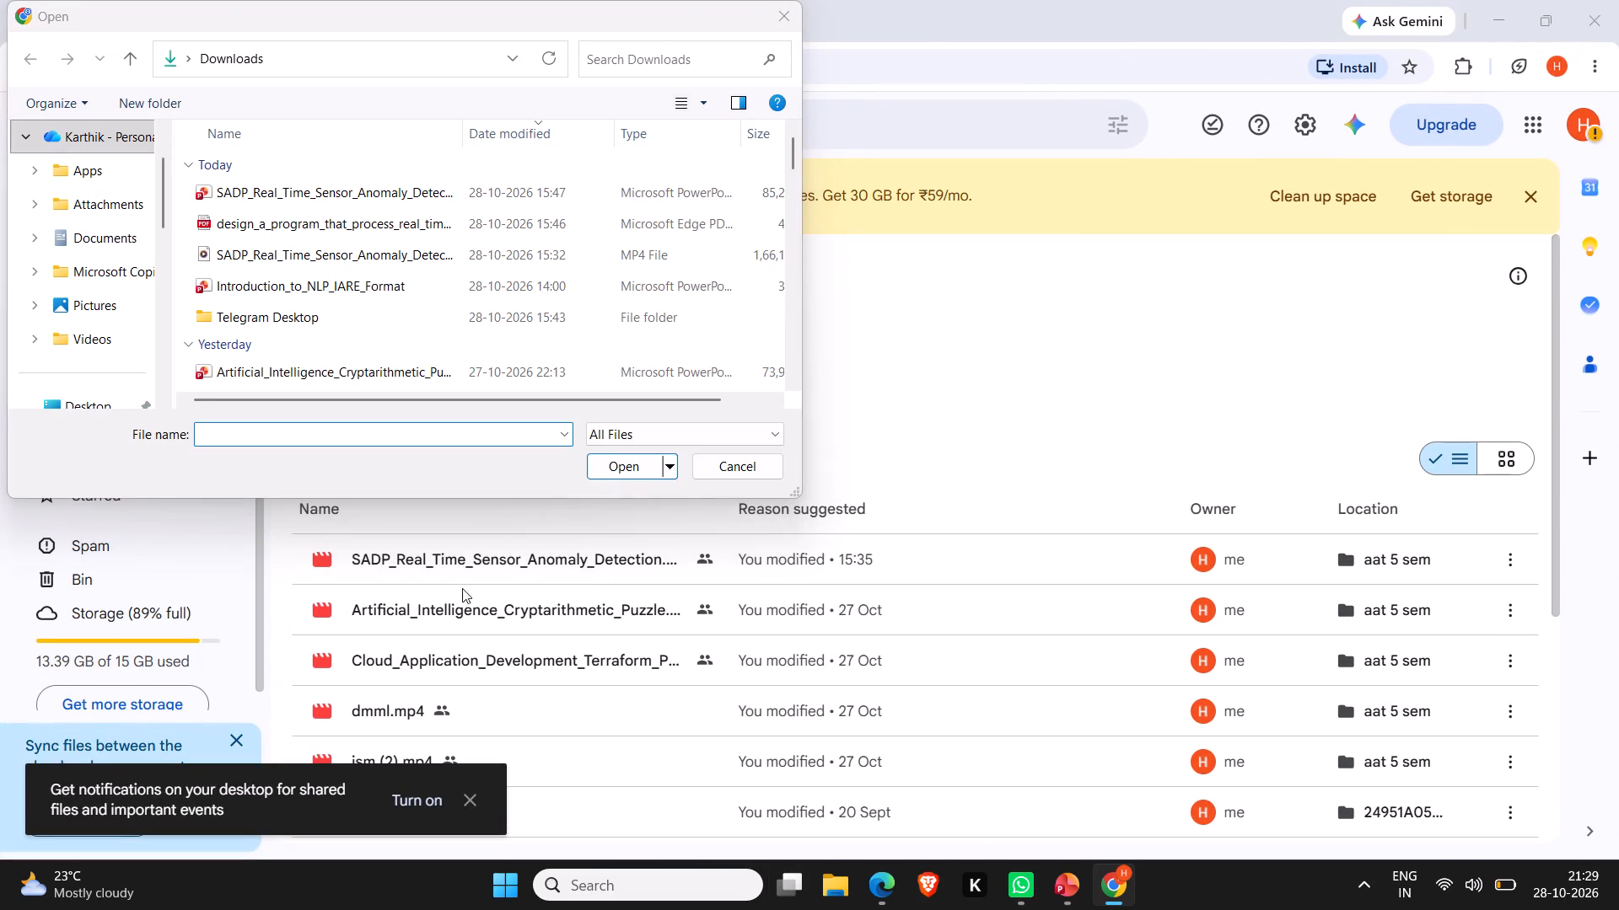
pyautogui.scroll(7, 435, 262)
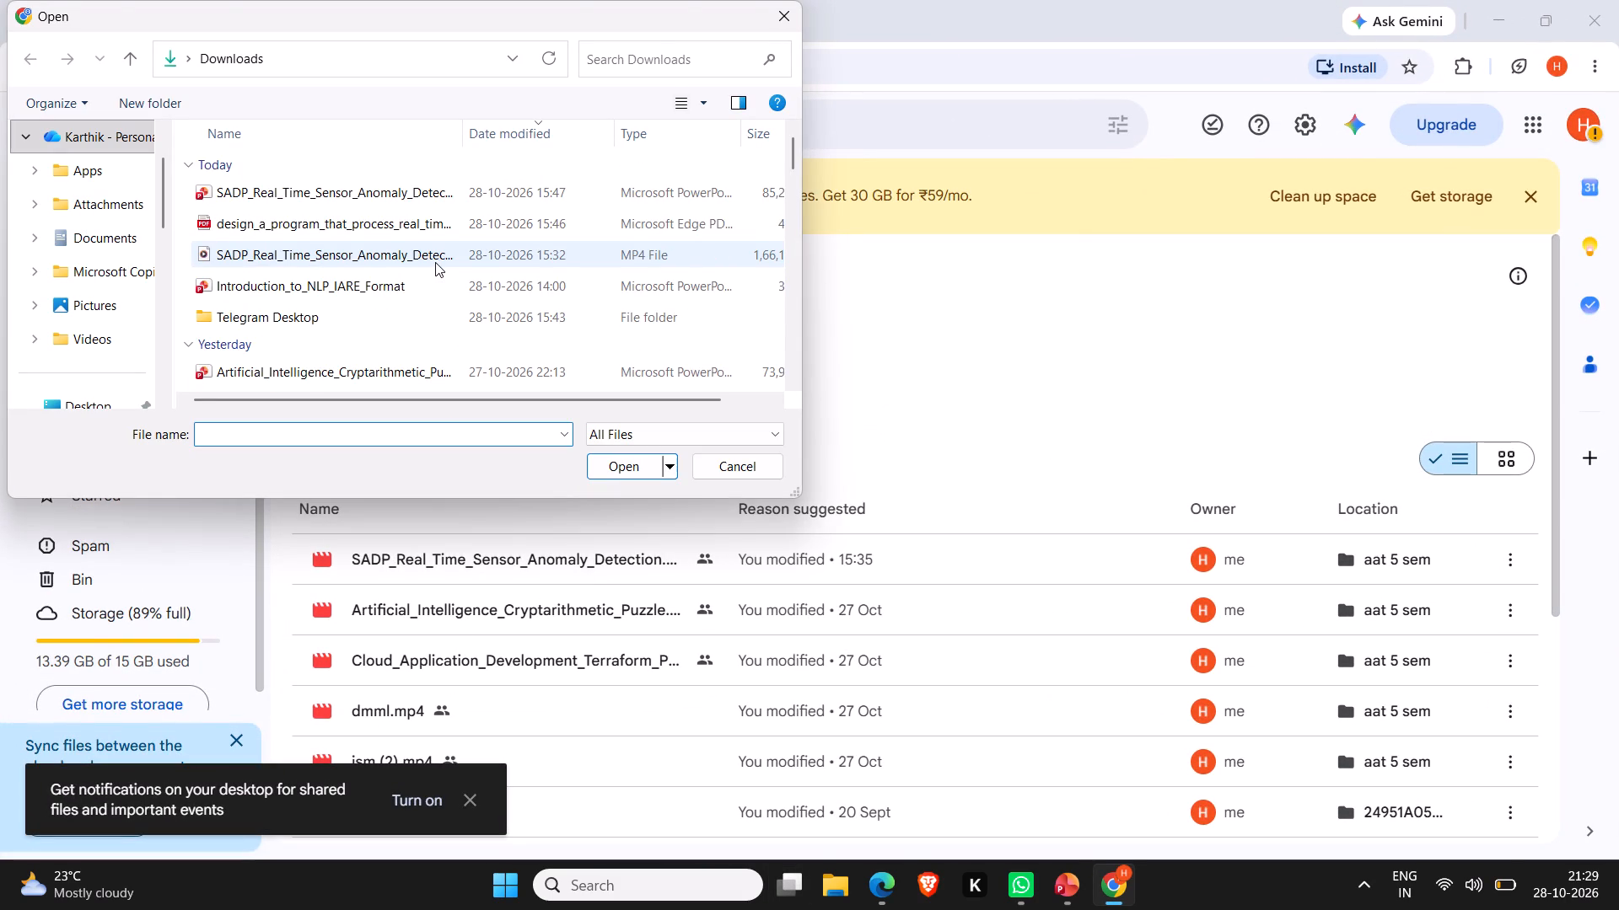
pyautogui.click(761, 313)
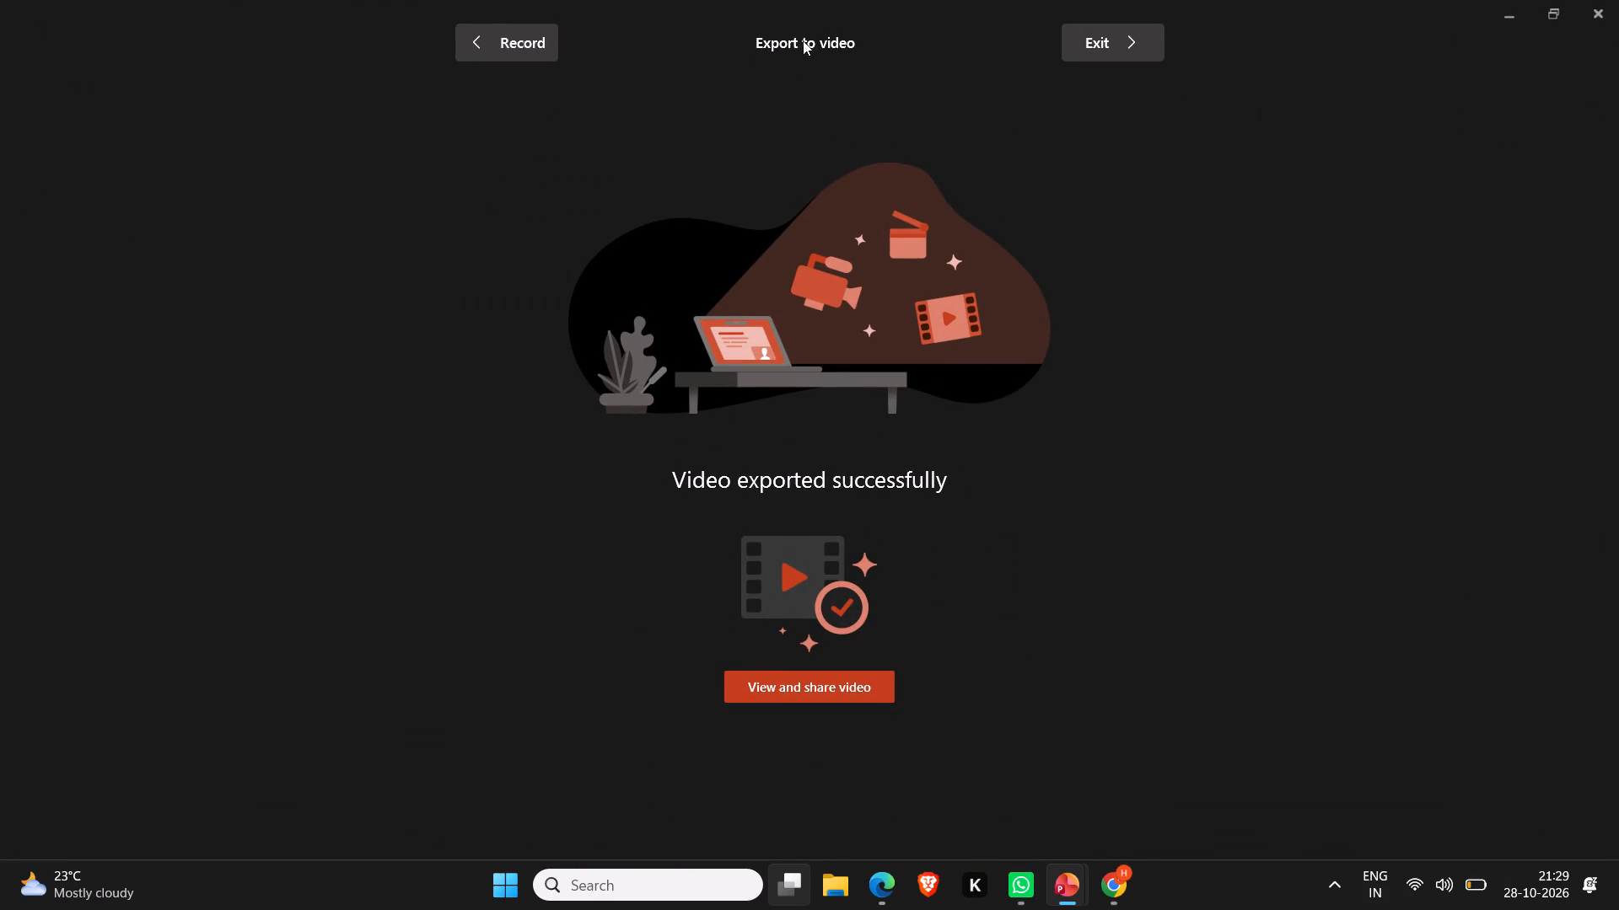
pyautogui.click(784, 682)
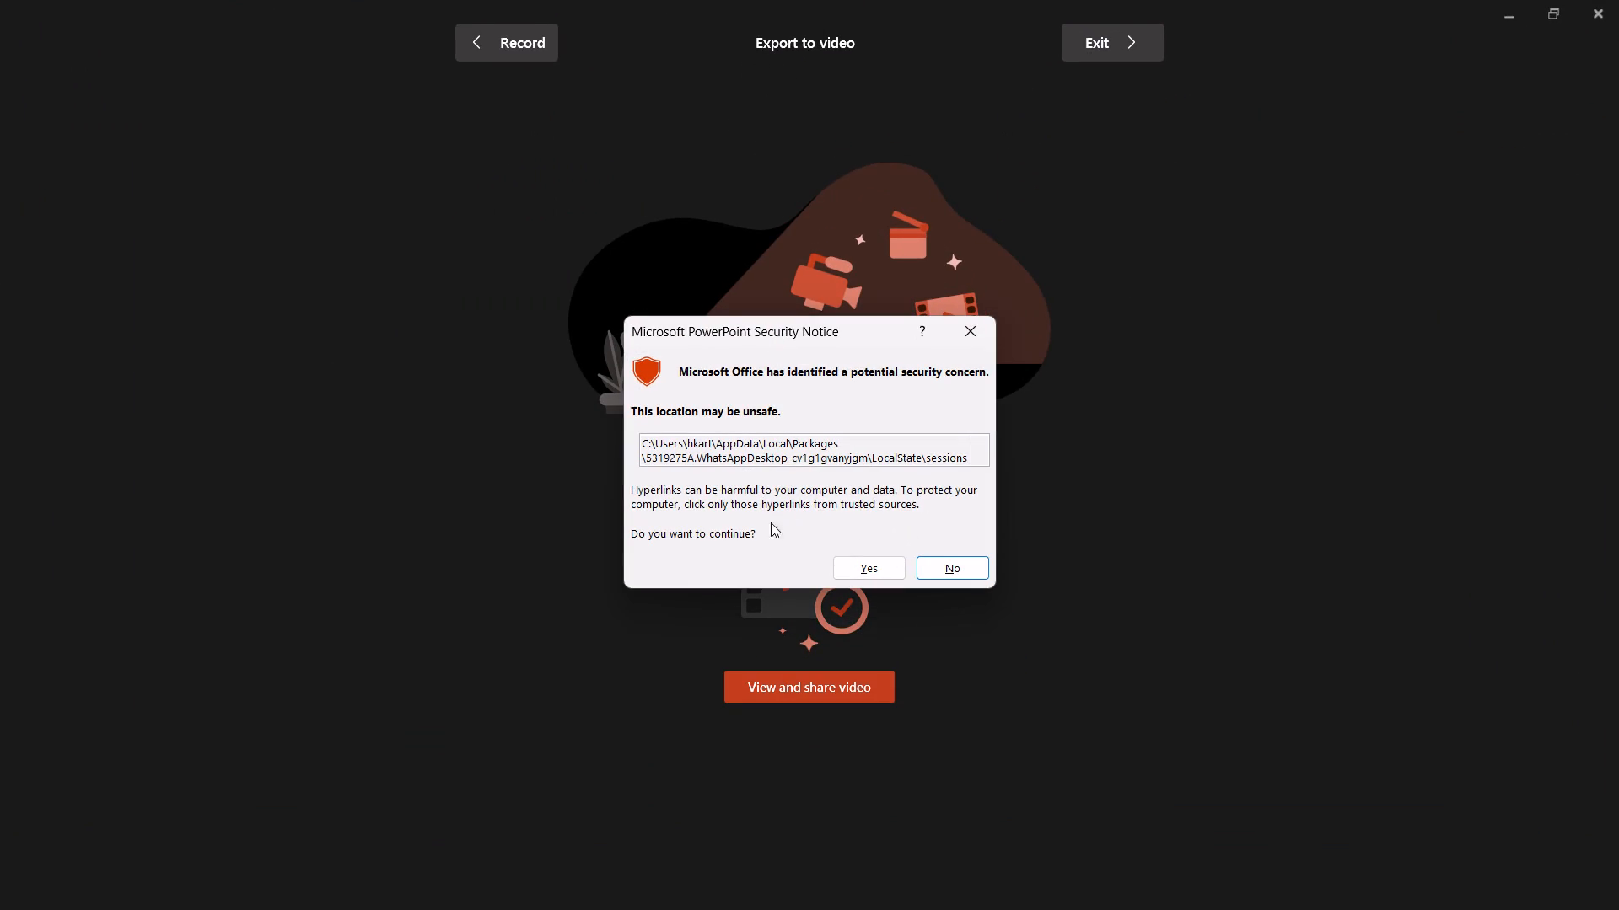
pyautogui.click(1042, 256)
pyautogui.click(965, 329)
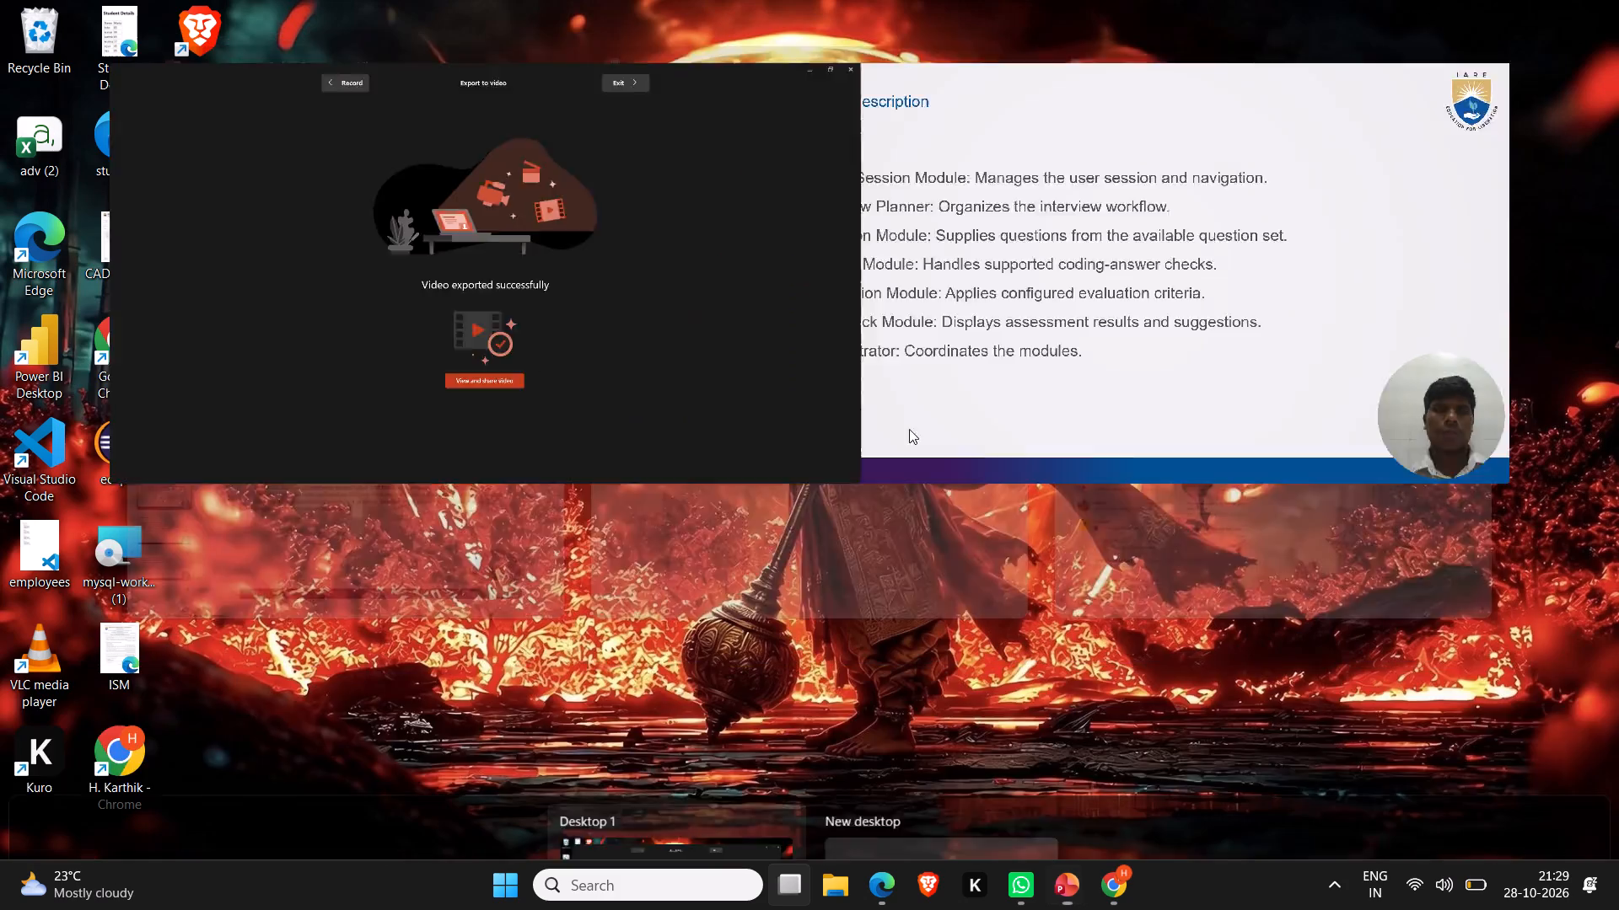
# Return to Drive's file upload dialog in Chrome and look through the Downloads folder for the exported video.
pyautogui.click(898, 278)
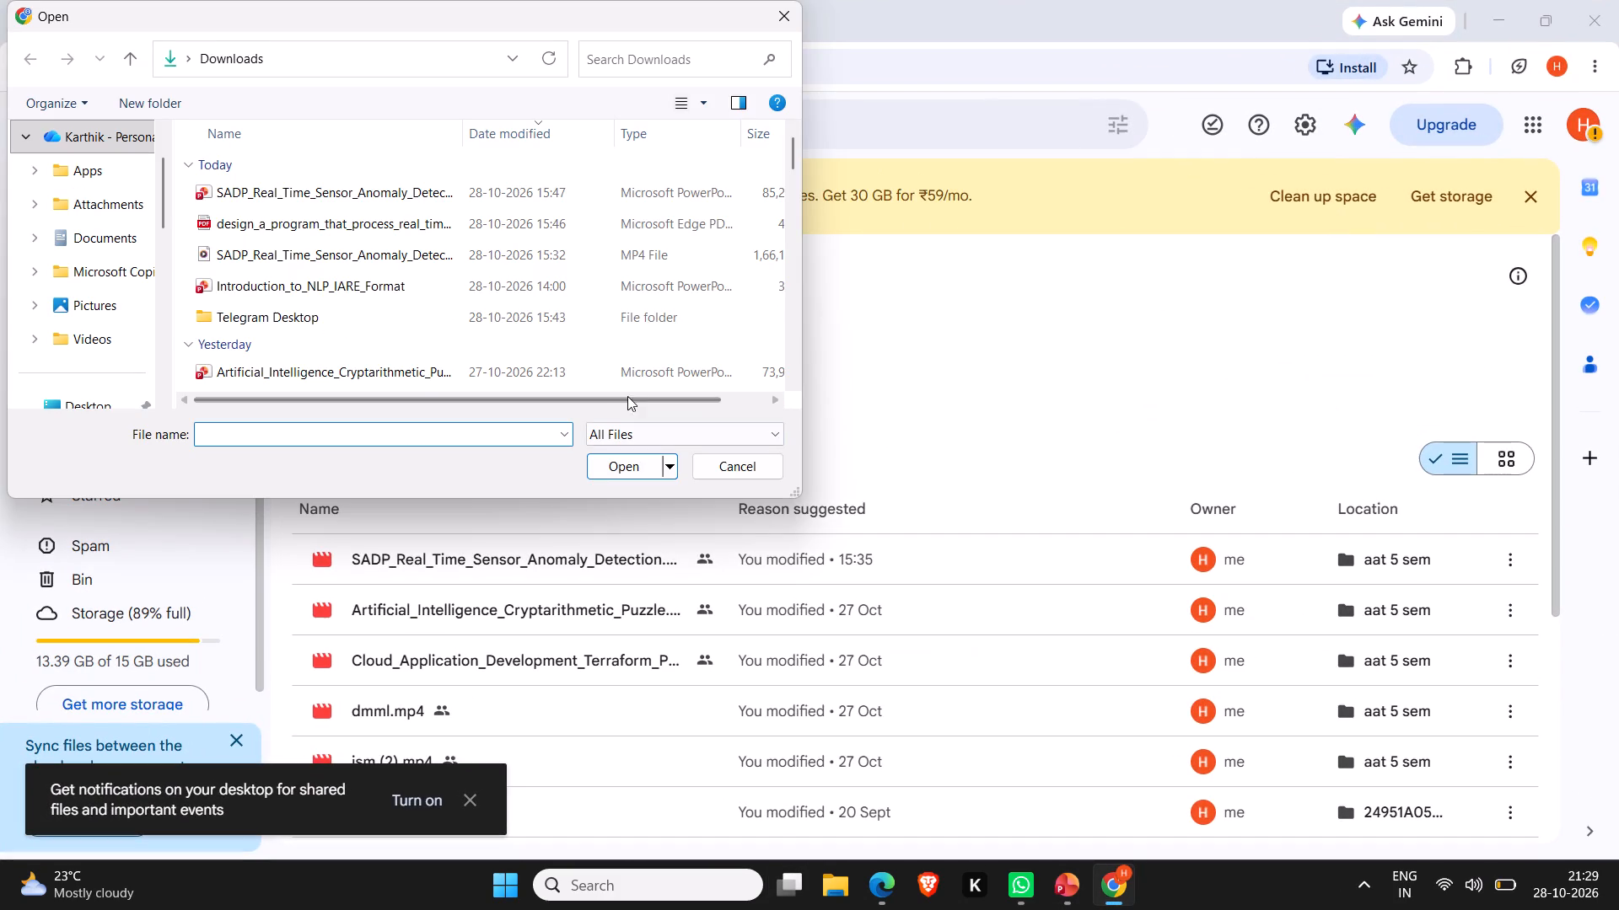
pyautogui.scroll(2, 520, 319)
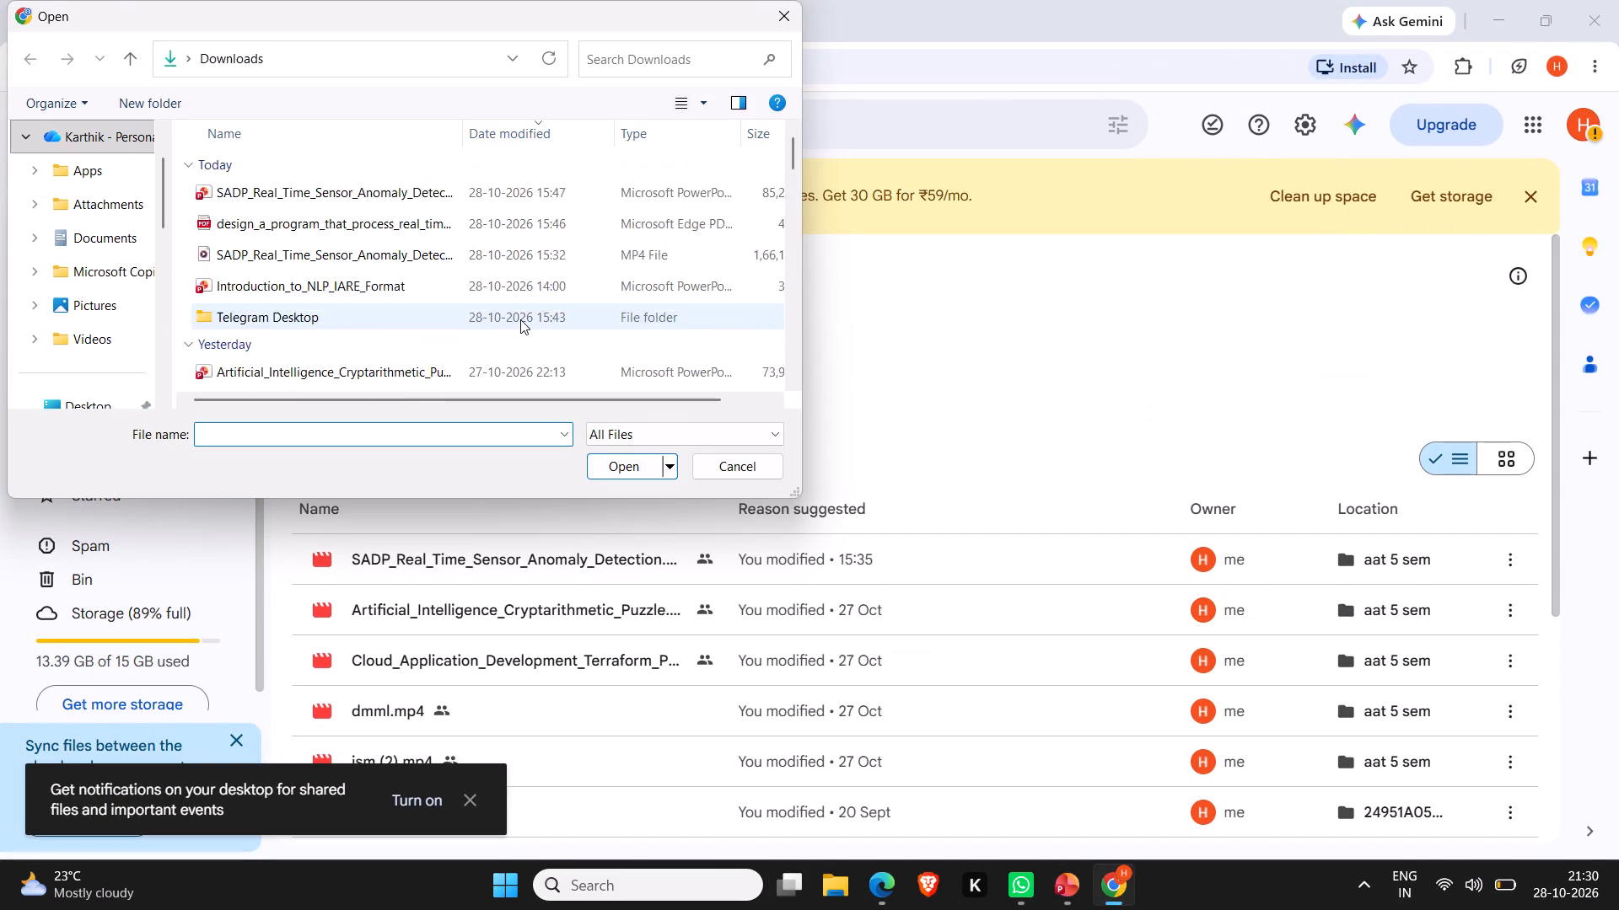
pyautogui.scroll(2, 520, 319)
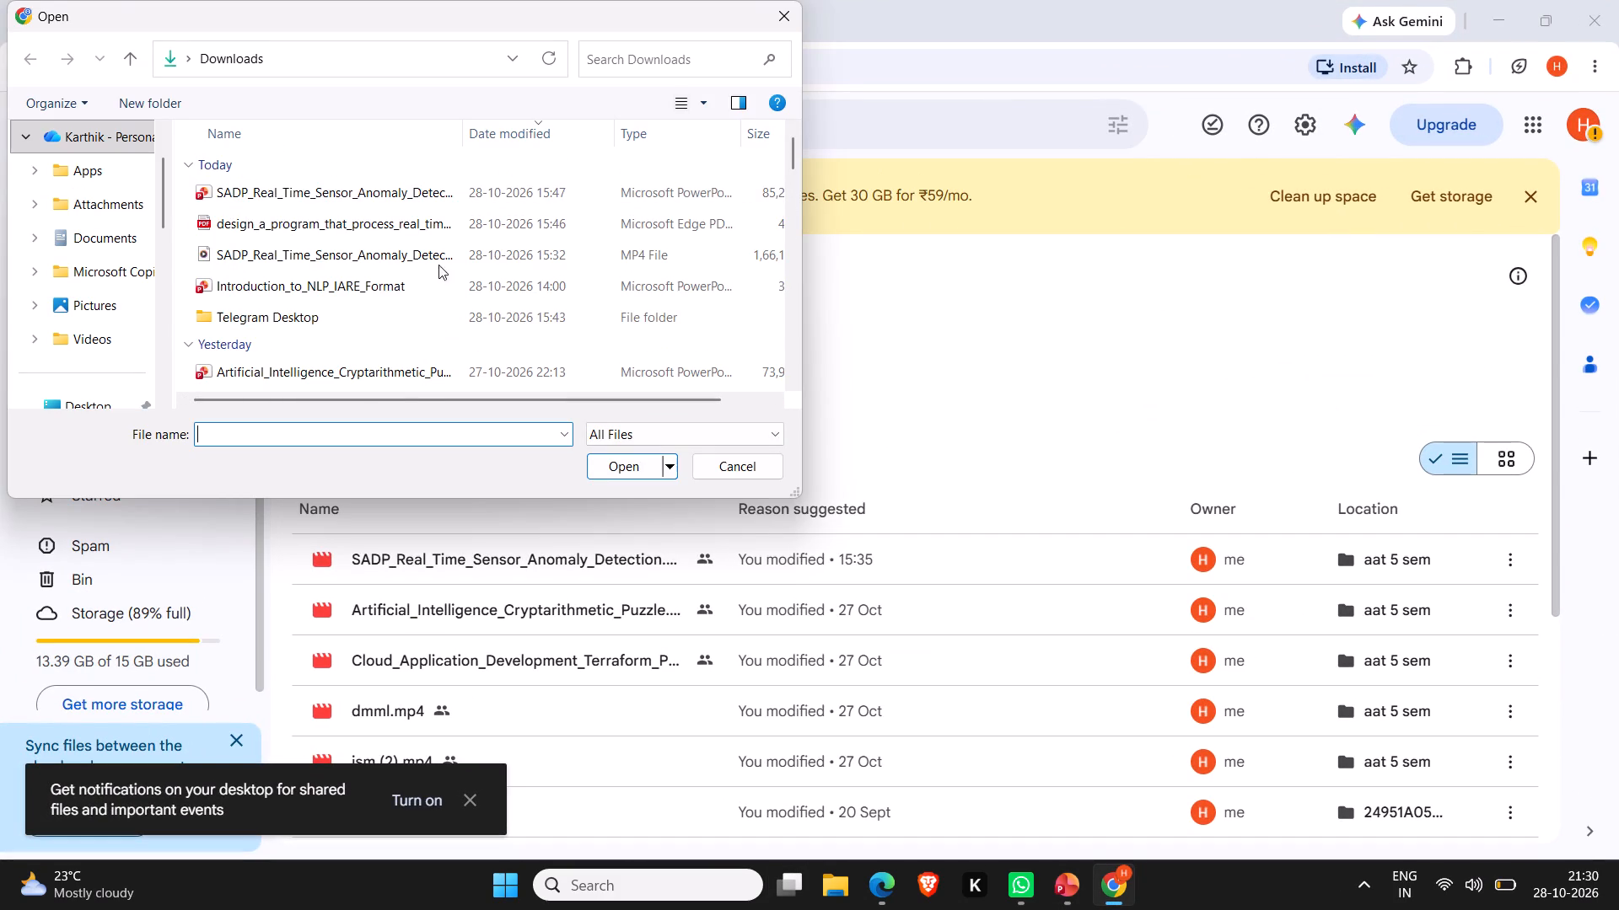
pyautogui.scroll(-3, 439, 308)
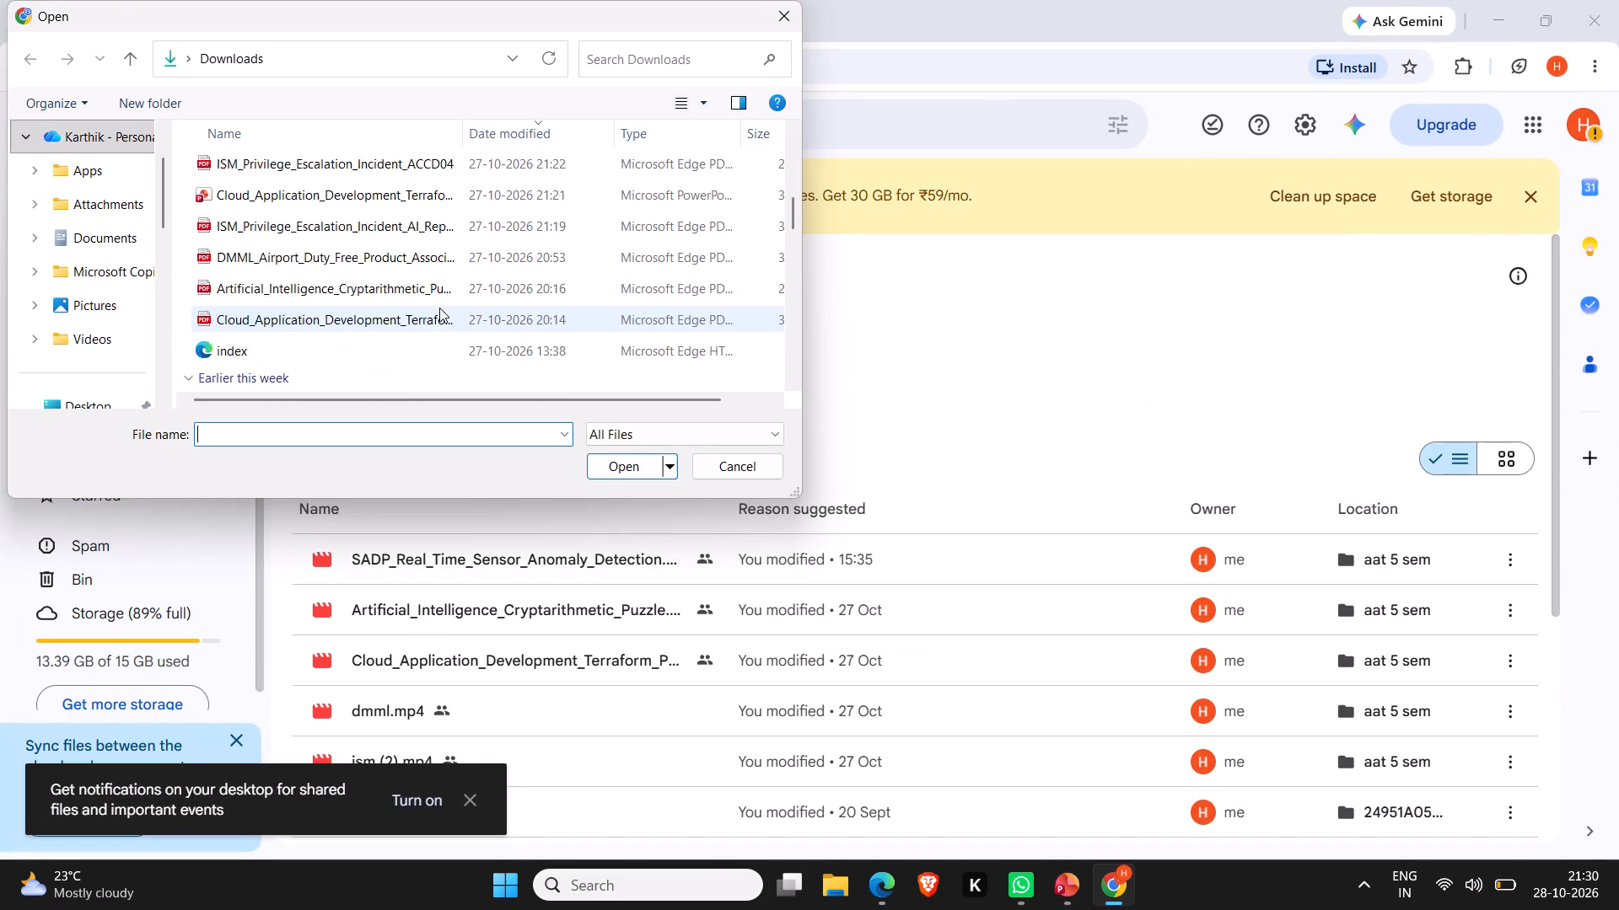
pyautogui.scroll(-4, 439, 308)
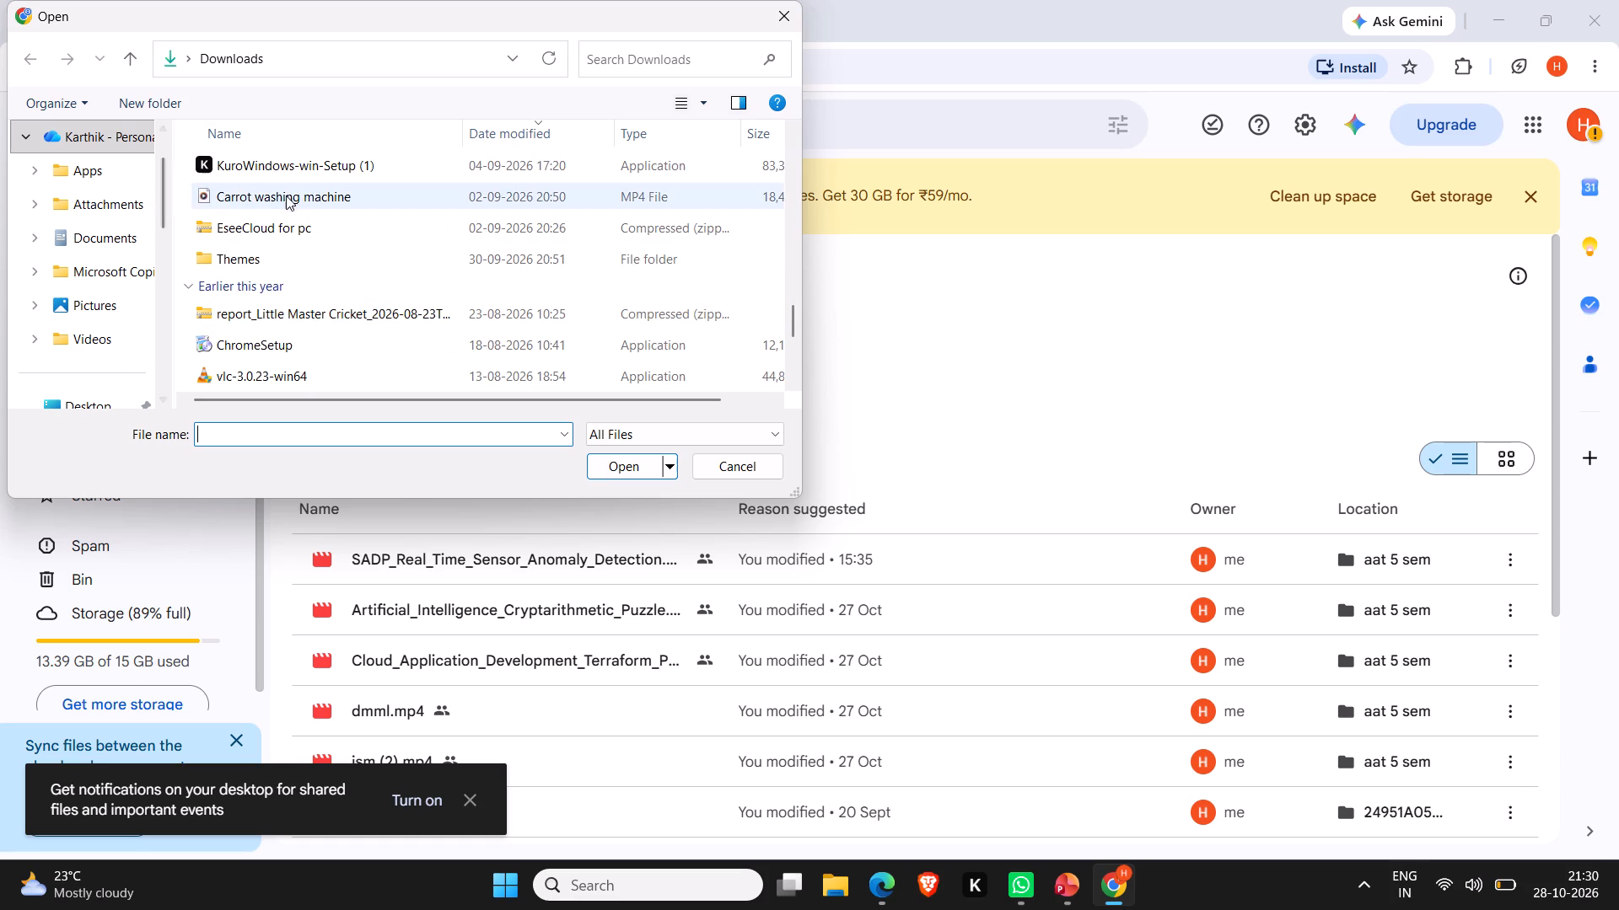
pyautogui.scroll(-3, 311, 227)
pyautogui.scroll(3, 311, 227)
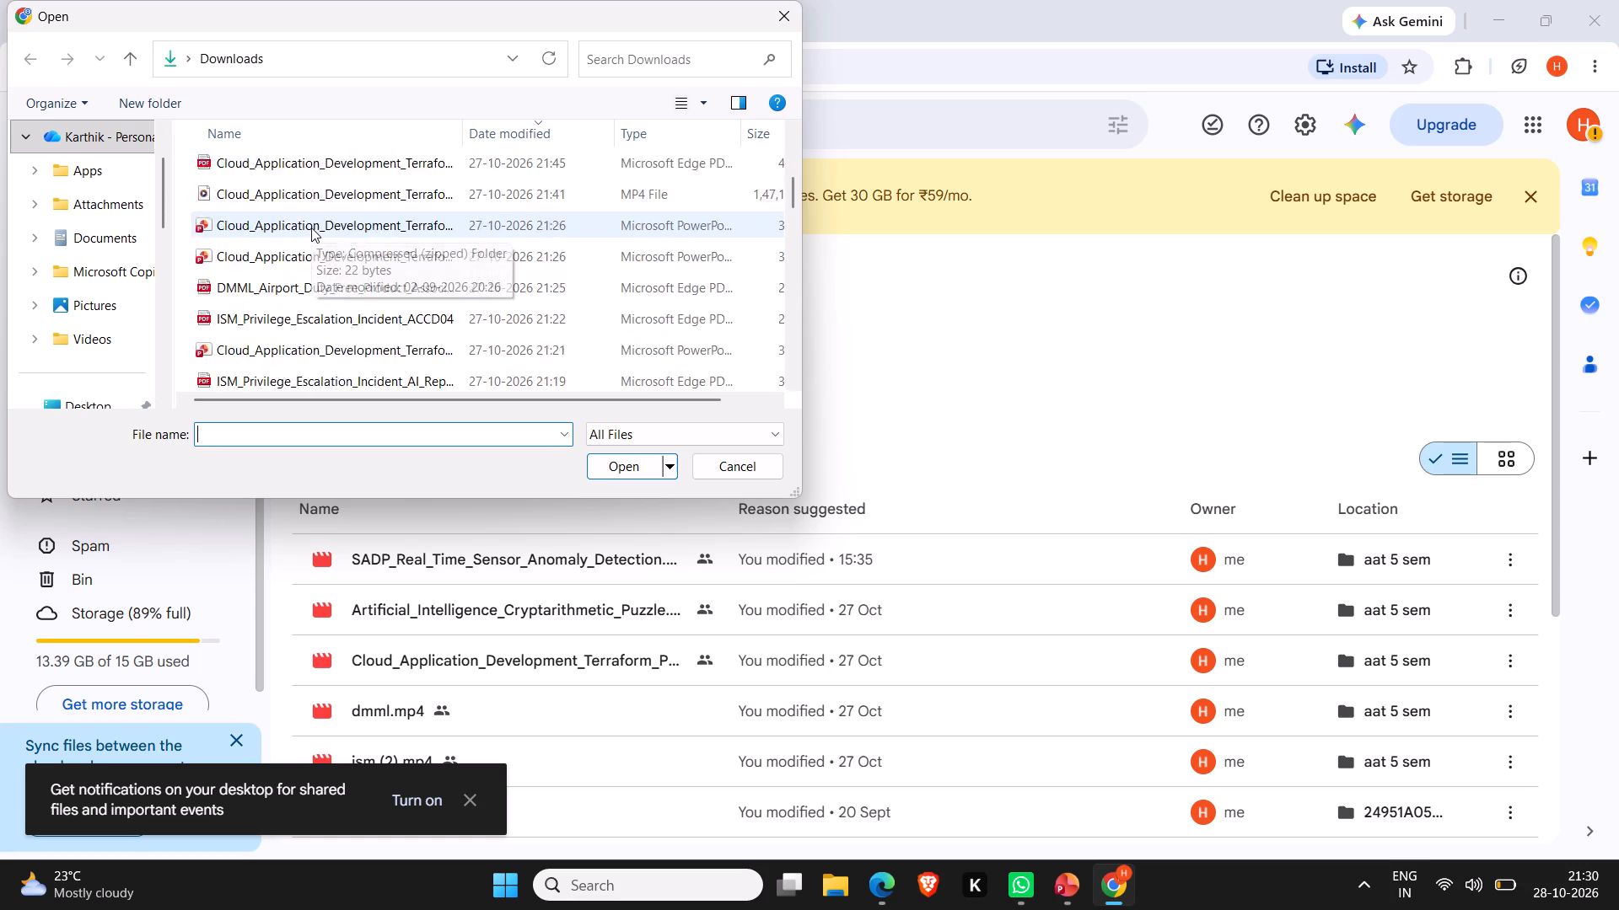
pyautogui.scroll(13, 311, 227)
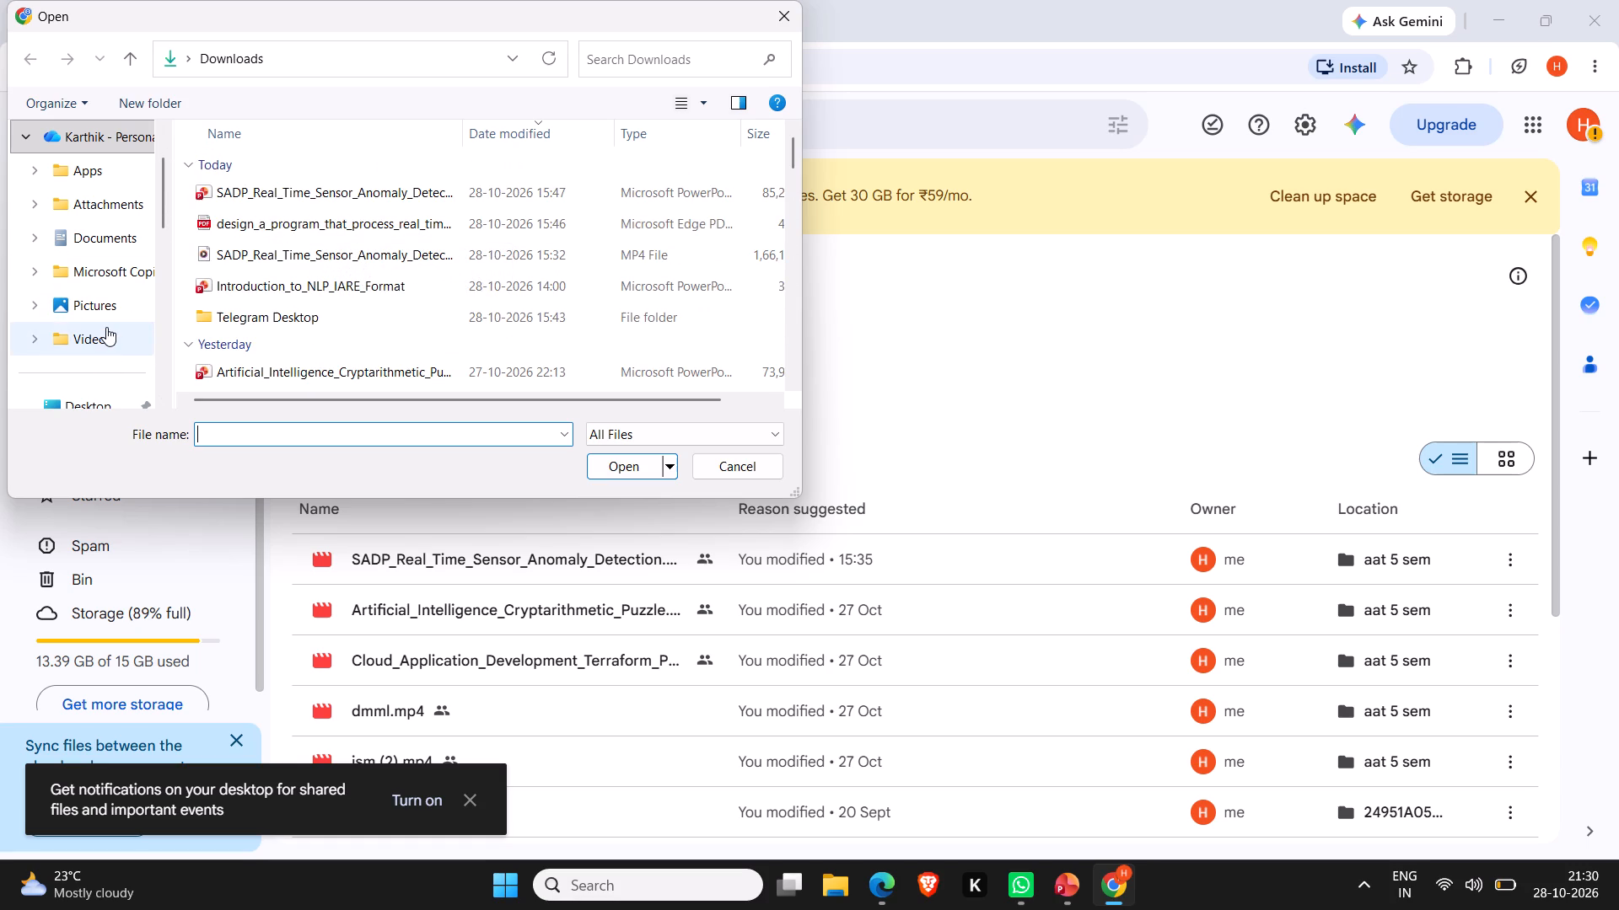
# Look for the exported video in the personal OneDrive's Videos, Apps, Attachments and Documents folders, and cancel the file selection.
pyautogui.click(106, 327)
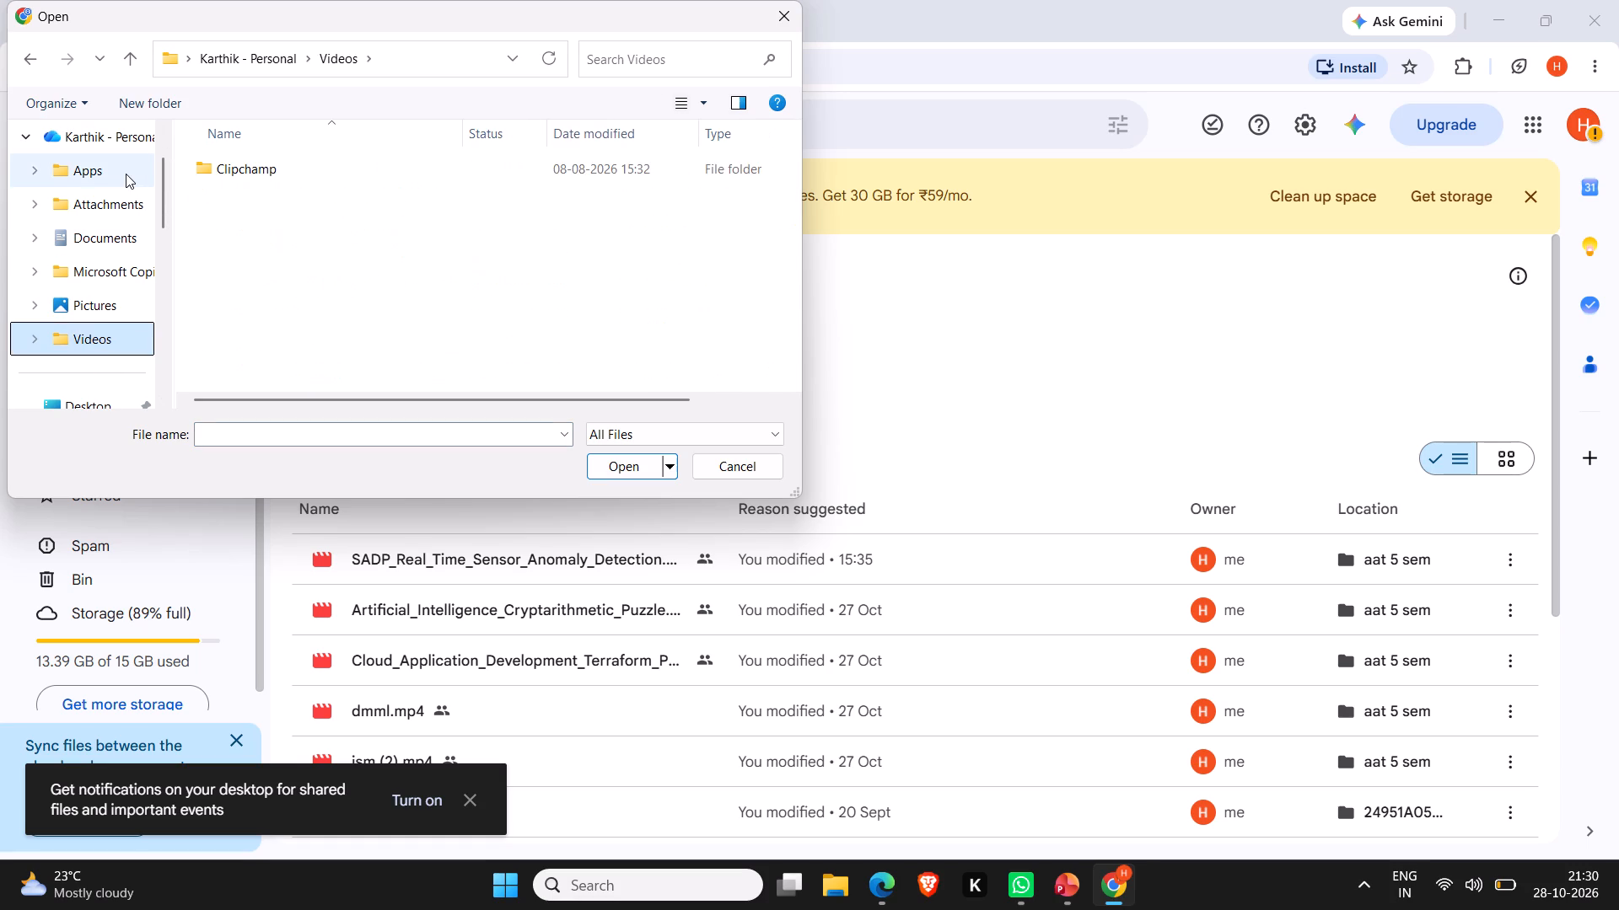
pyautogui.click(126, 174)
pyautogui.click(116, 215)
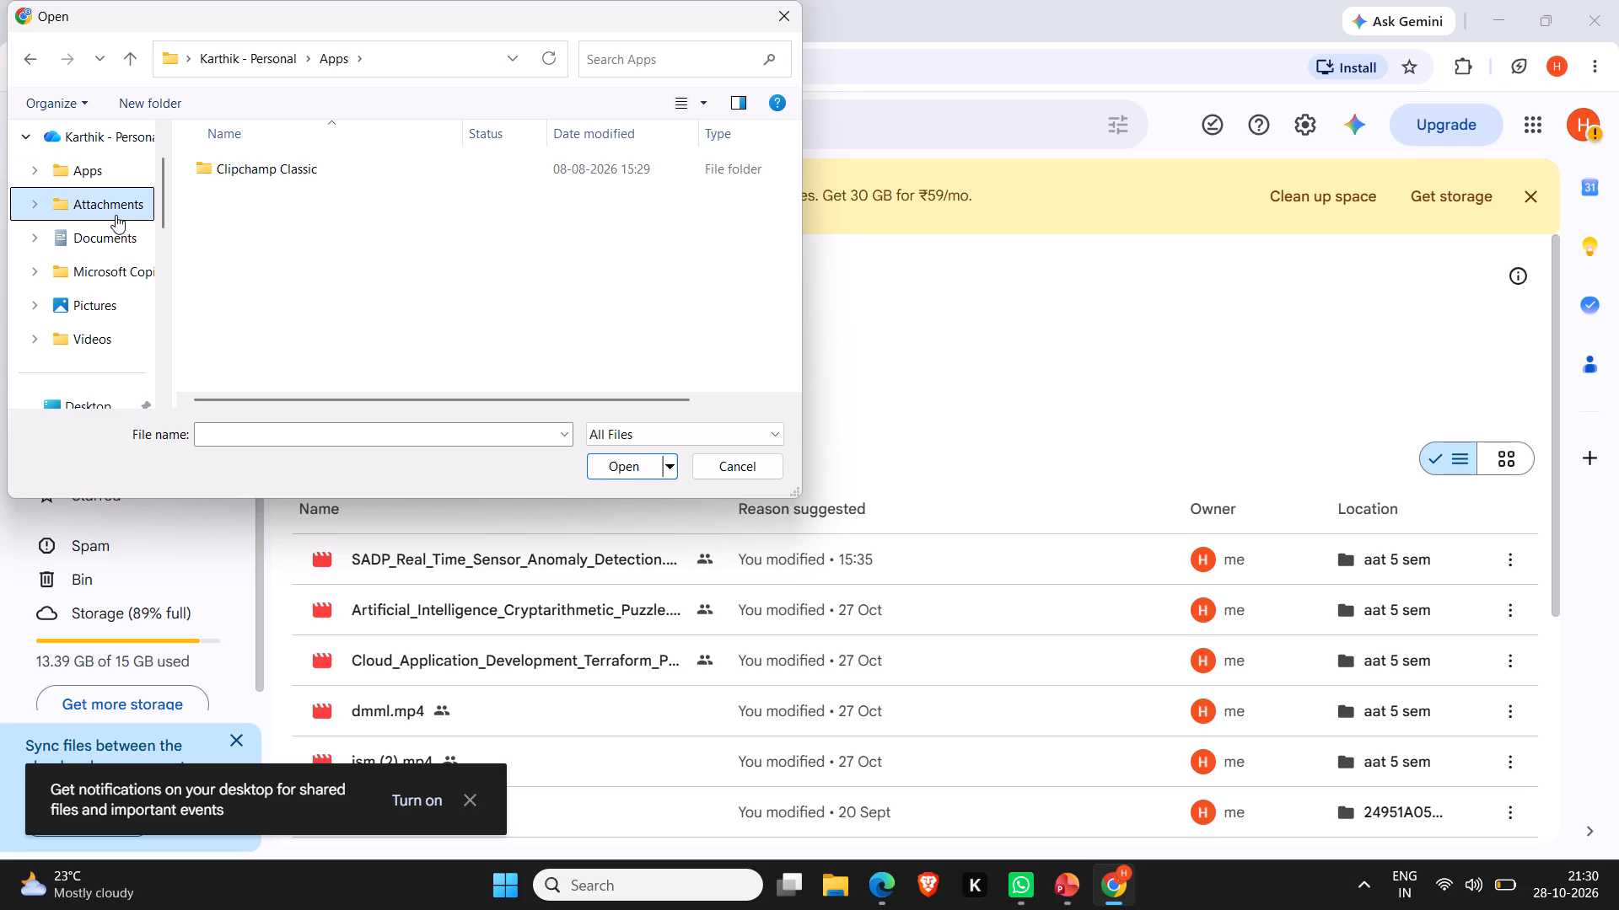
pyautogui.scroll(3, 84, 226)
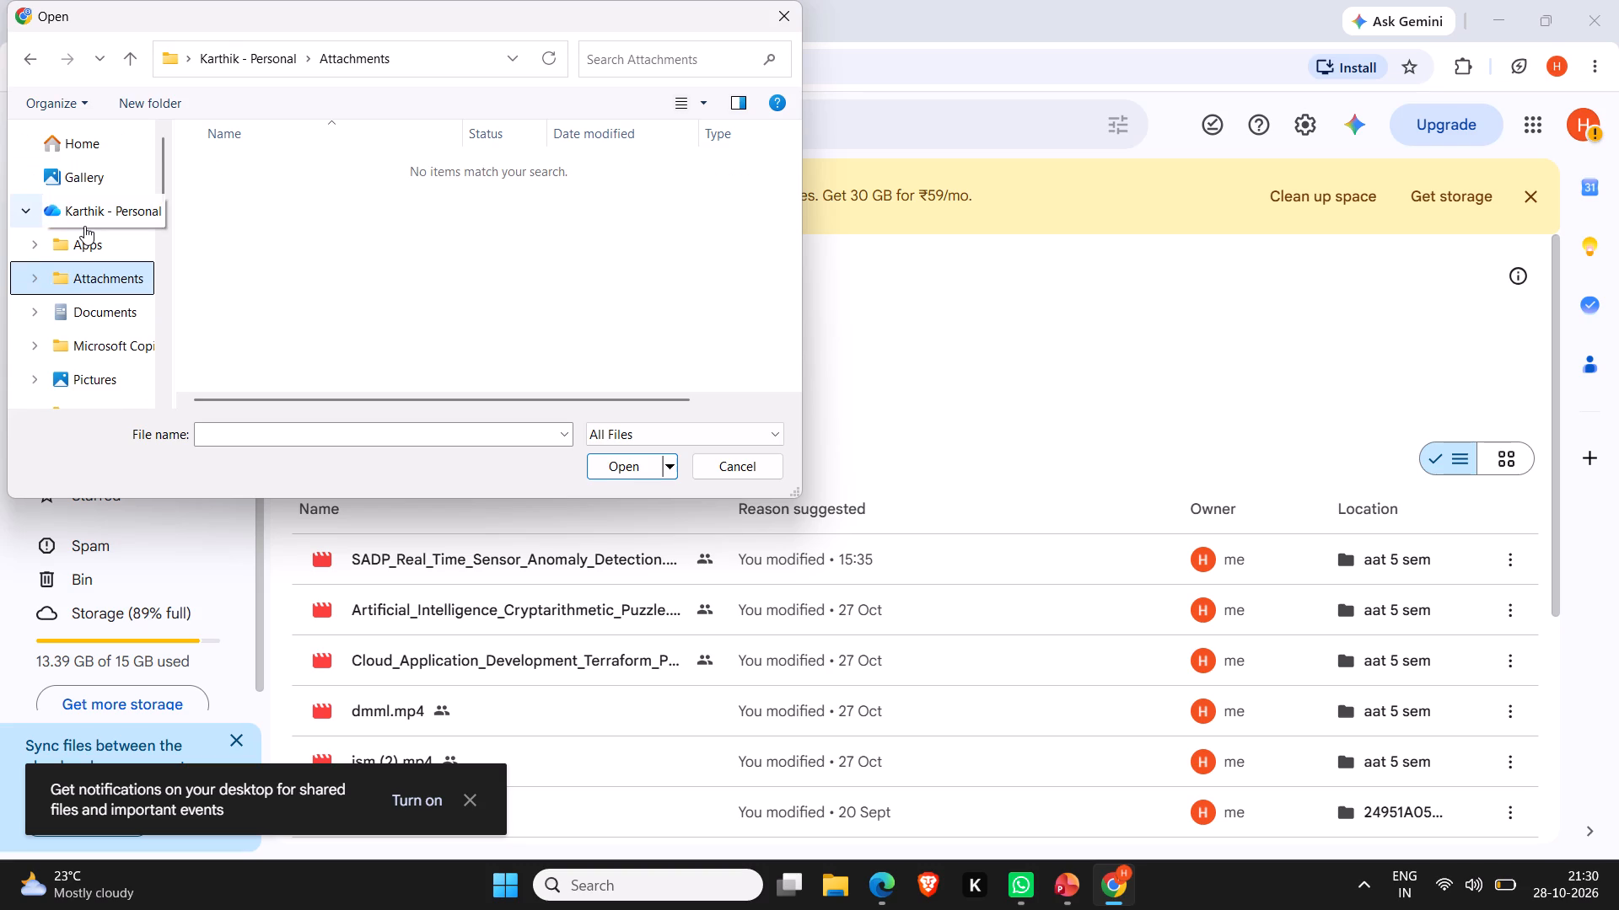
pyautogui.click(97, 321)
pyautogui.scroll(-1, 97, 321)
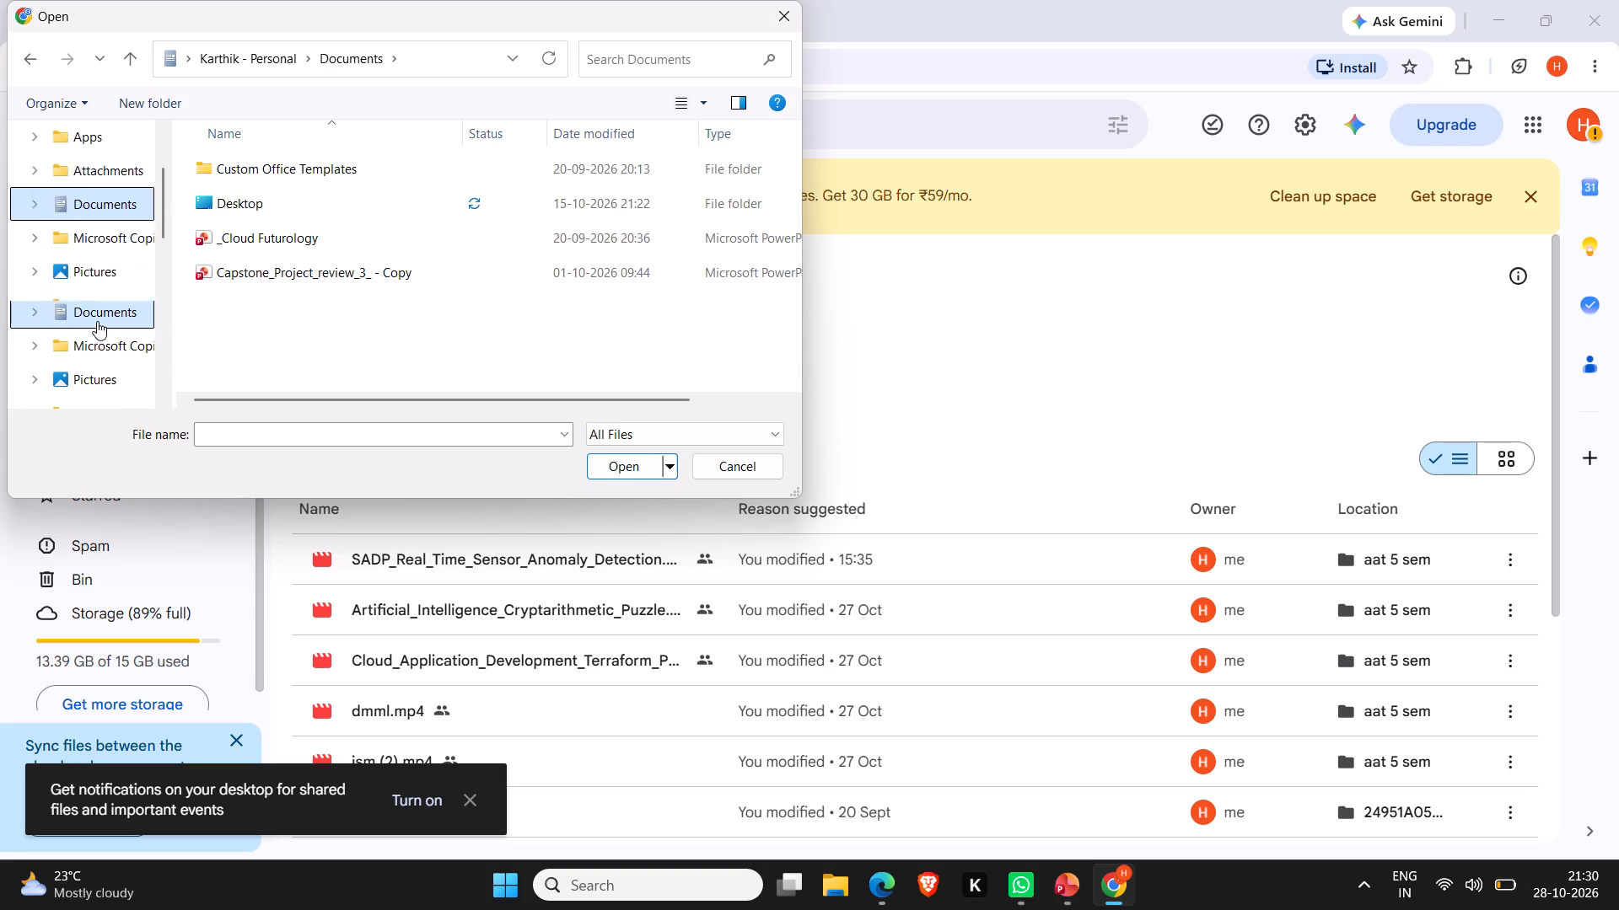
pyautogui.scroll(-1, 97, 321)
pyautogui.click(436, 610)
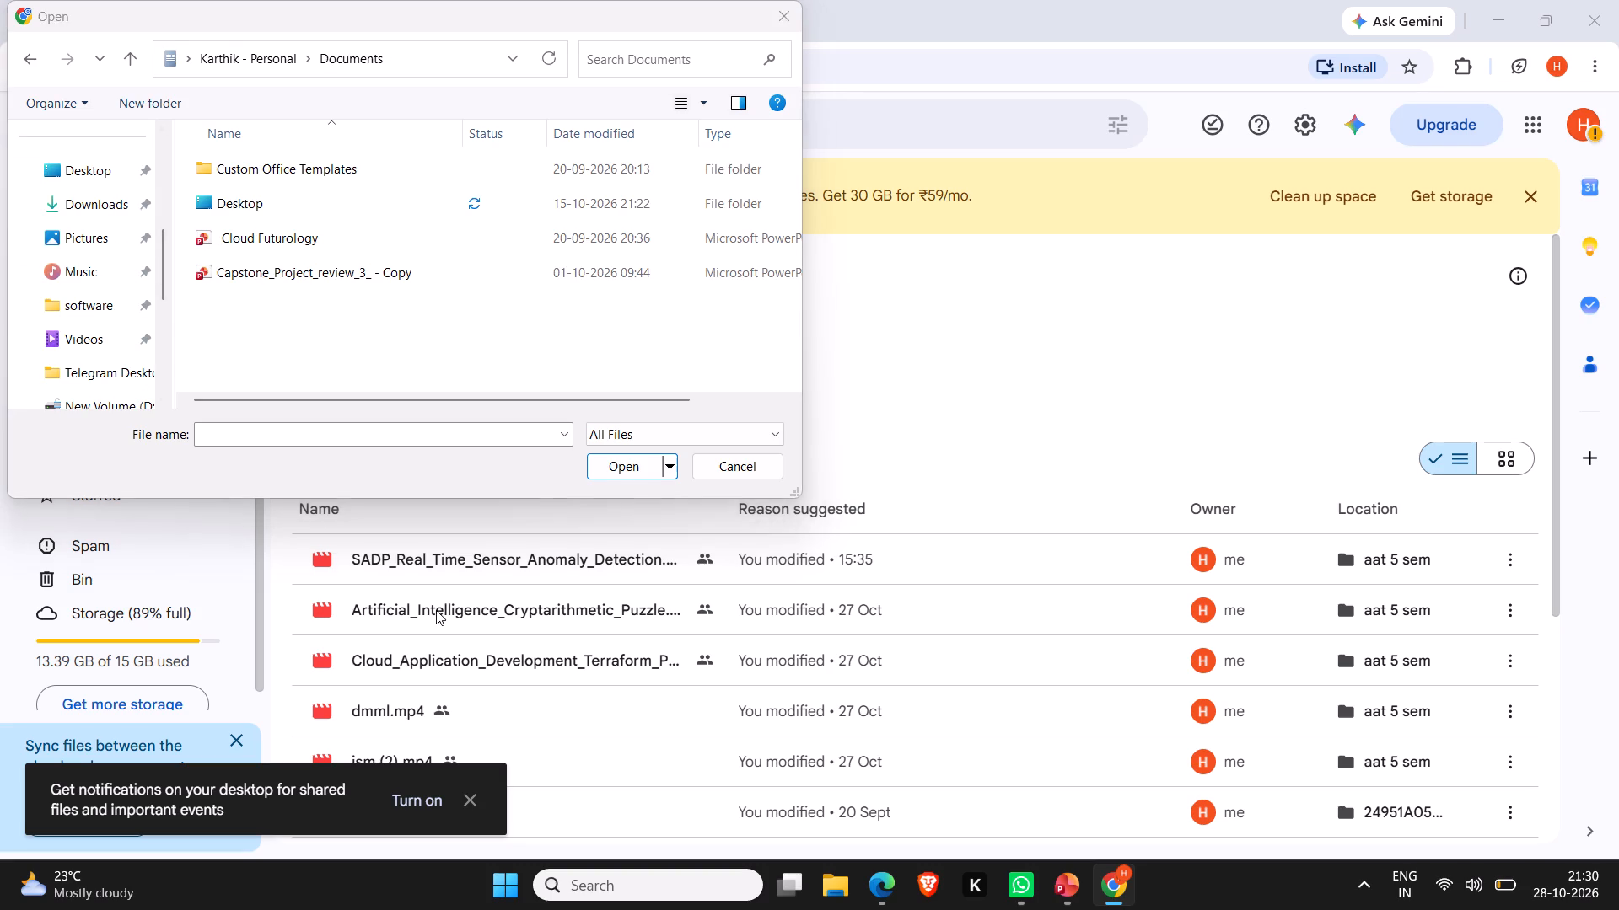
pyautogui.click(779, 12)
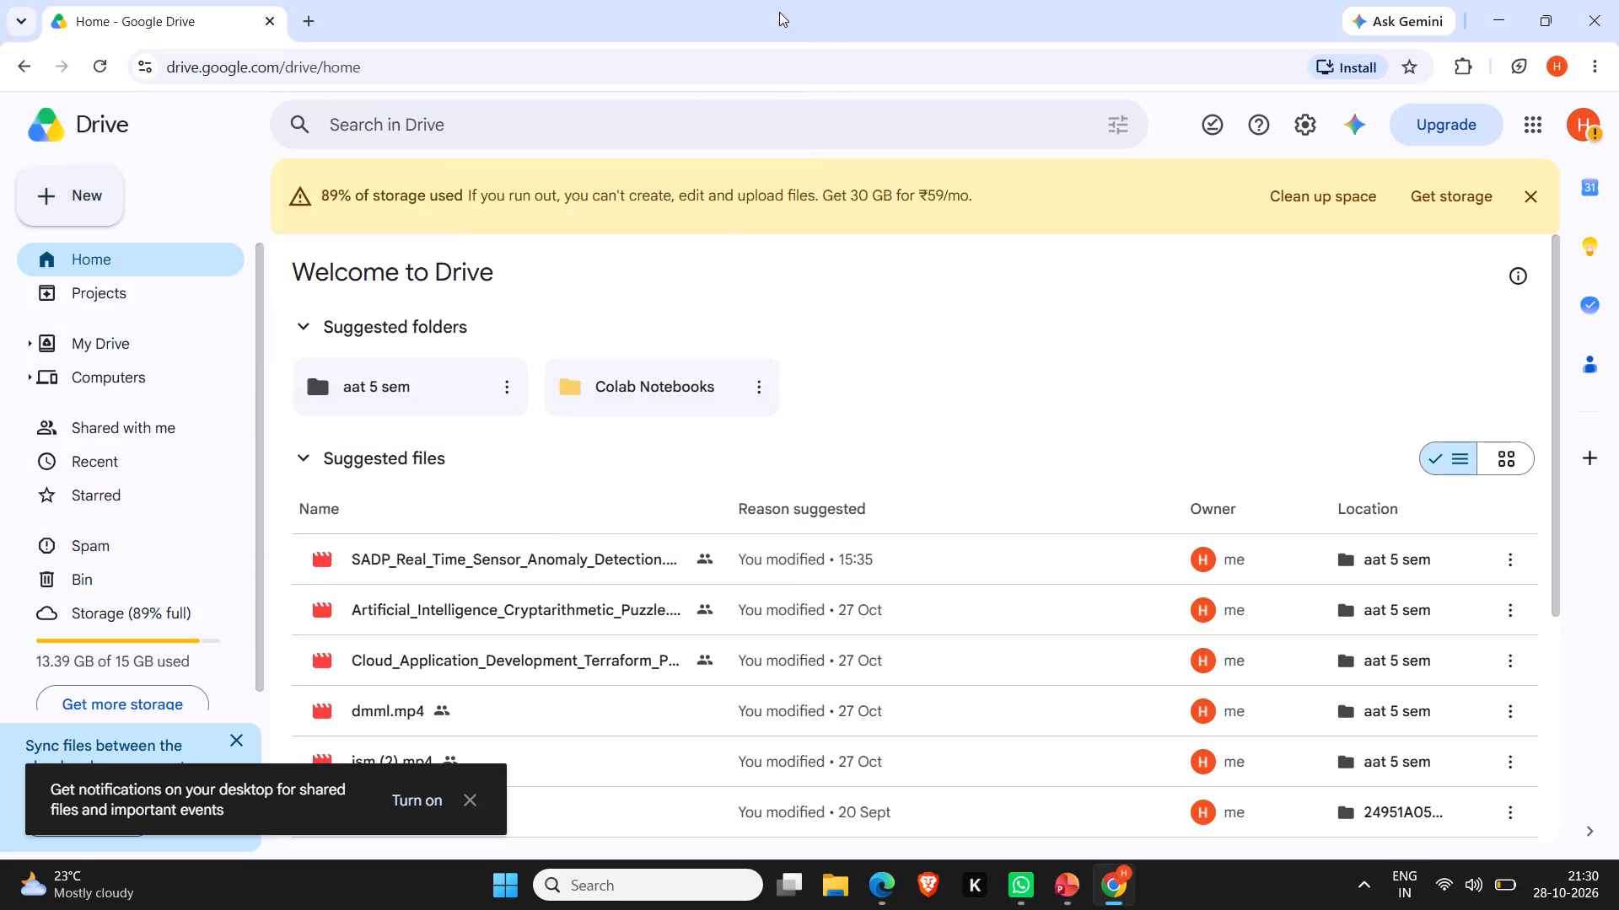
# Open the aat 5 sem folder in Google Drive.
pyautogui.scroll(-3, 637, 370)
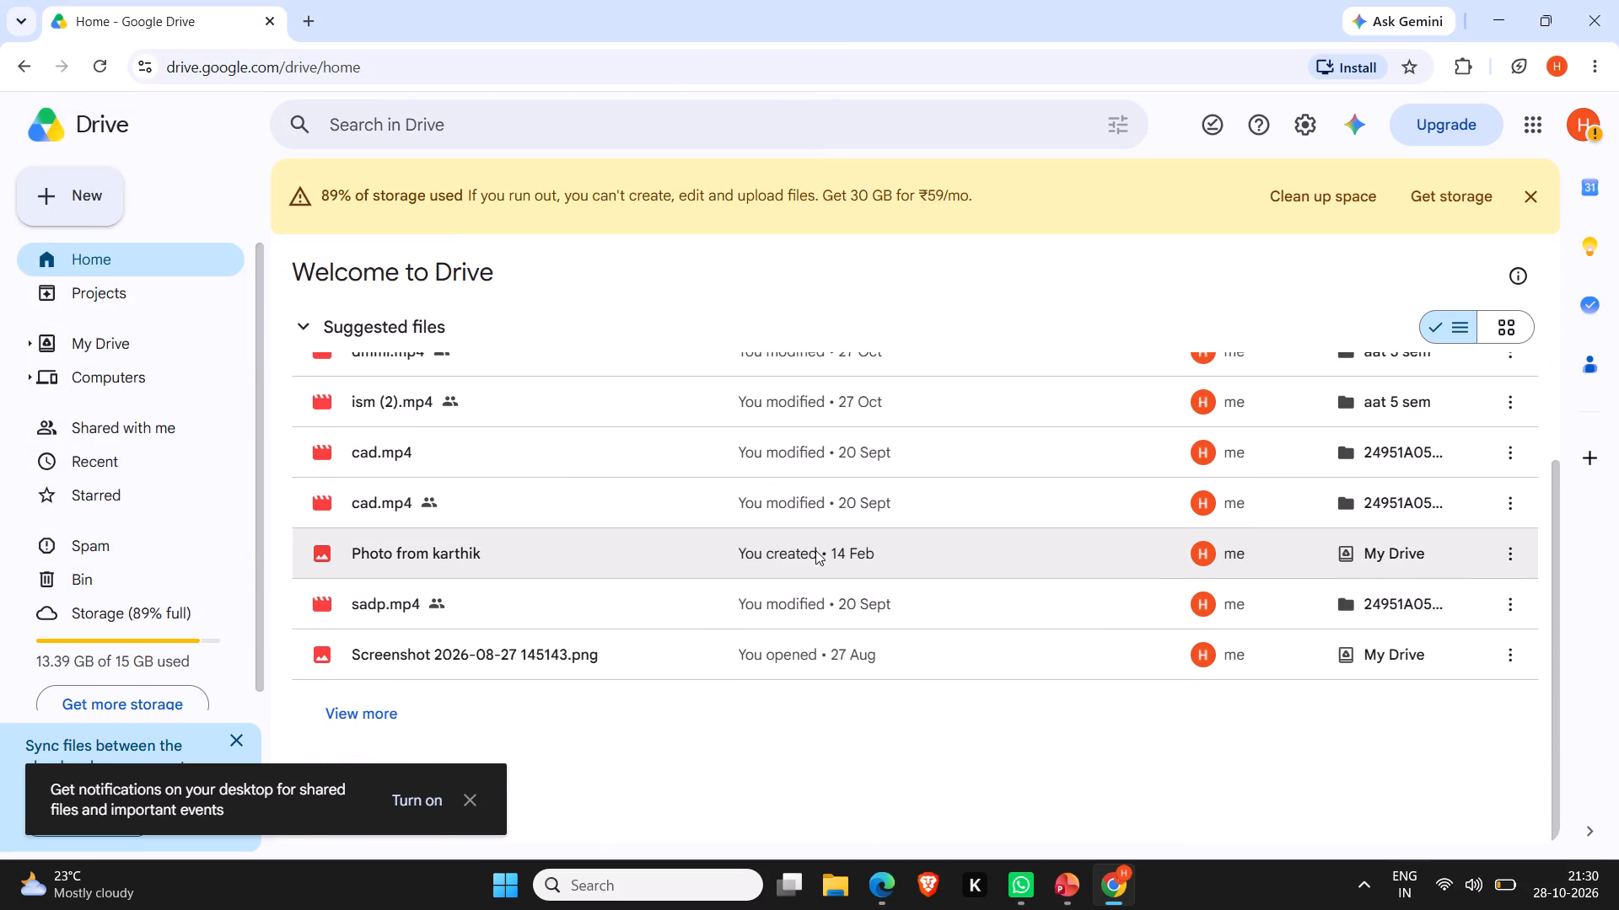
pyautogui.scroll(6, 815, 550)
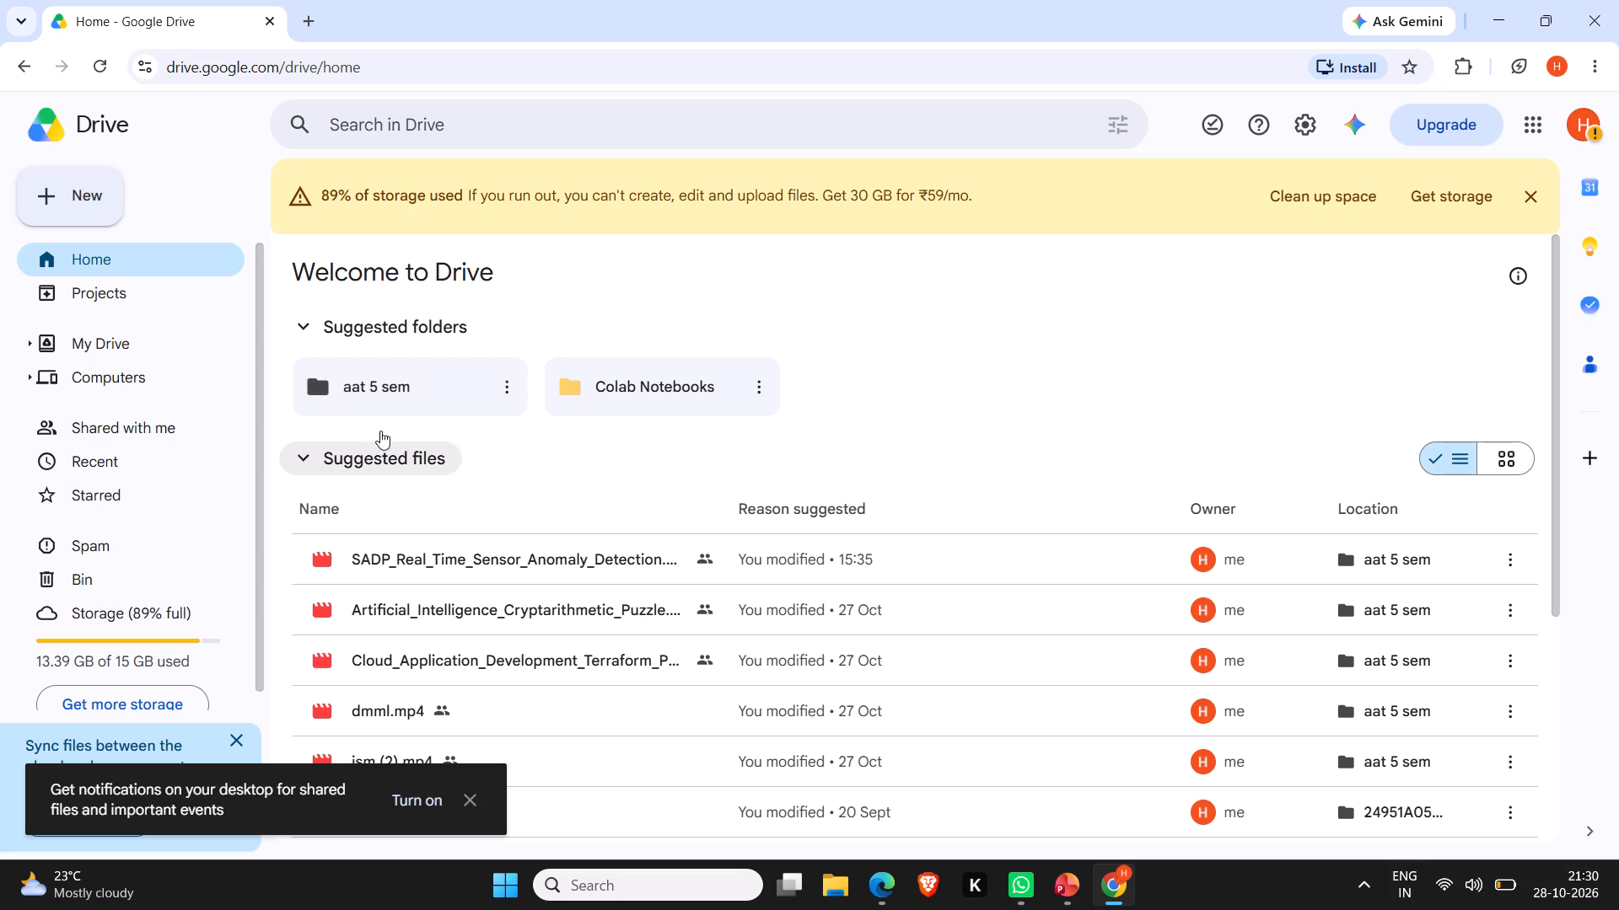
pyautogui.click(390, 402)
pyautogui.doubleClick(390, 402)
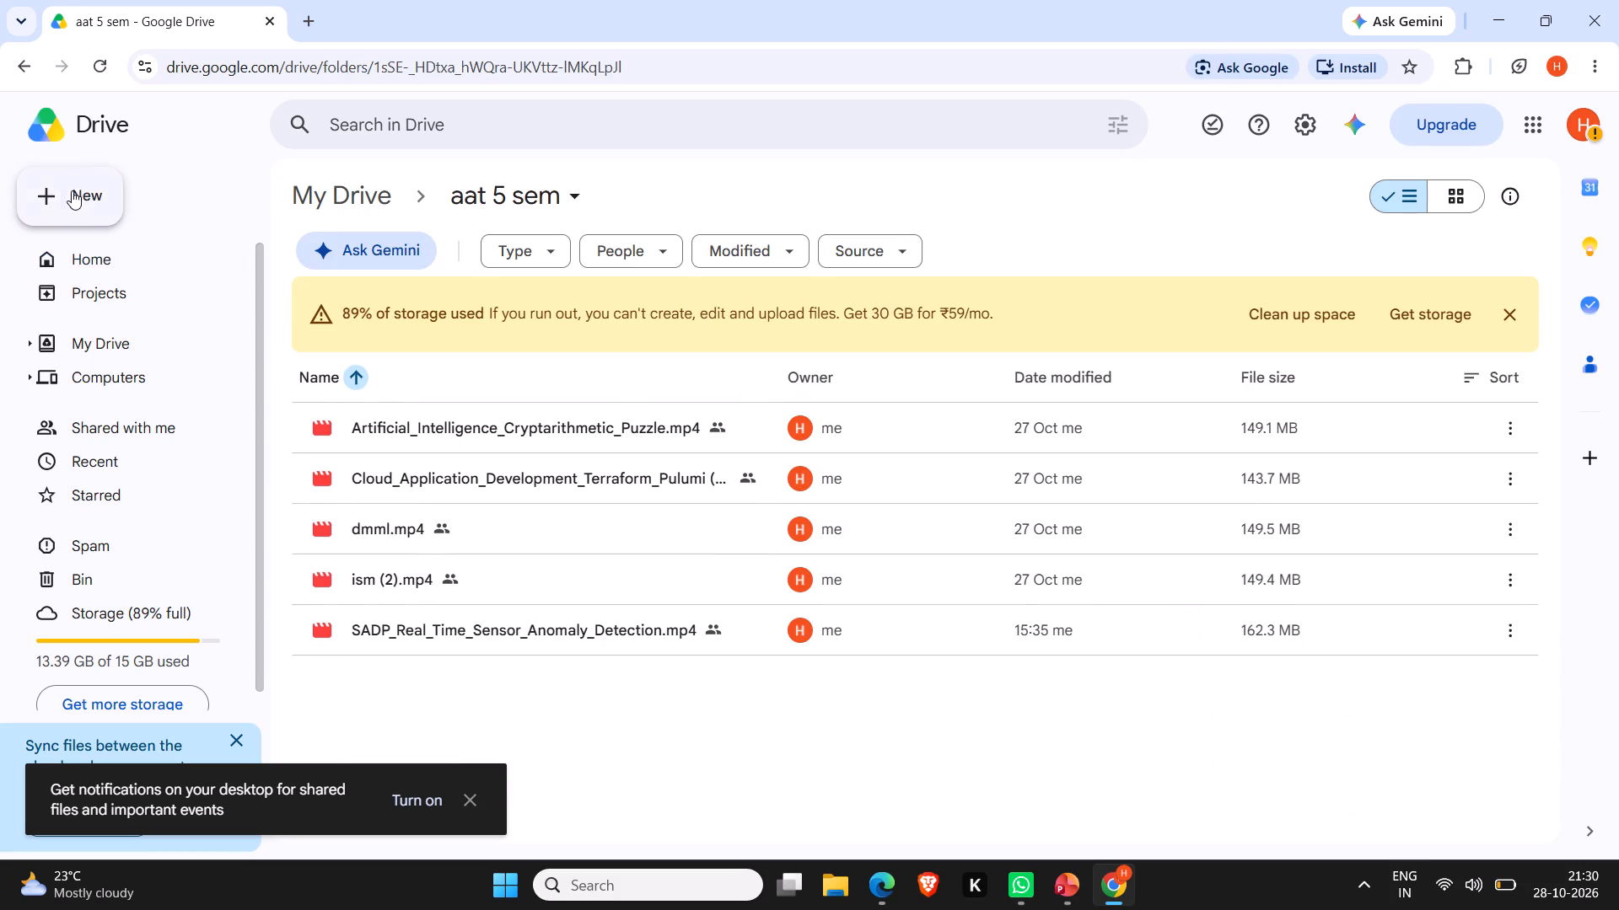
# Start a file upload into the aat 5 sem folder and browse Downloads for the exported video.
pyautogui.click(69, 179)
pyautogui.click(122, 243)
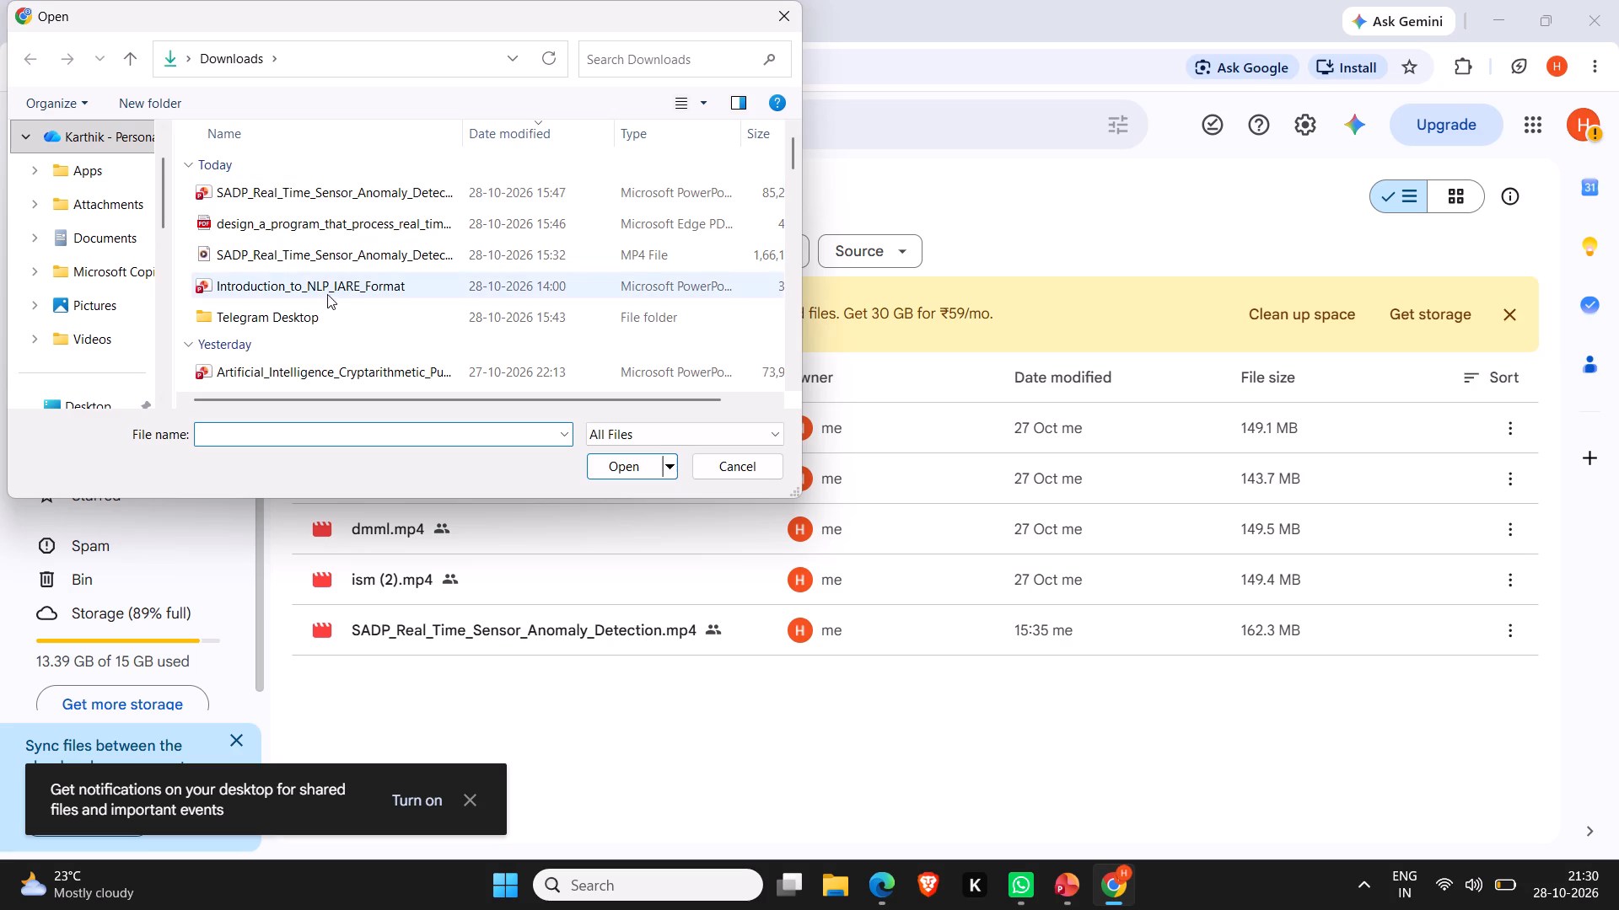
pyautogui.scroll(-4, 365, 350)
pyautogui.scroll(4, 365, 350)
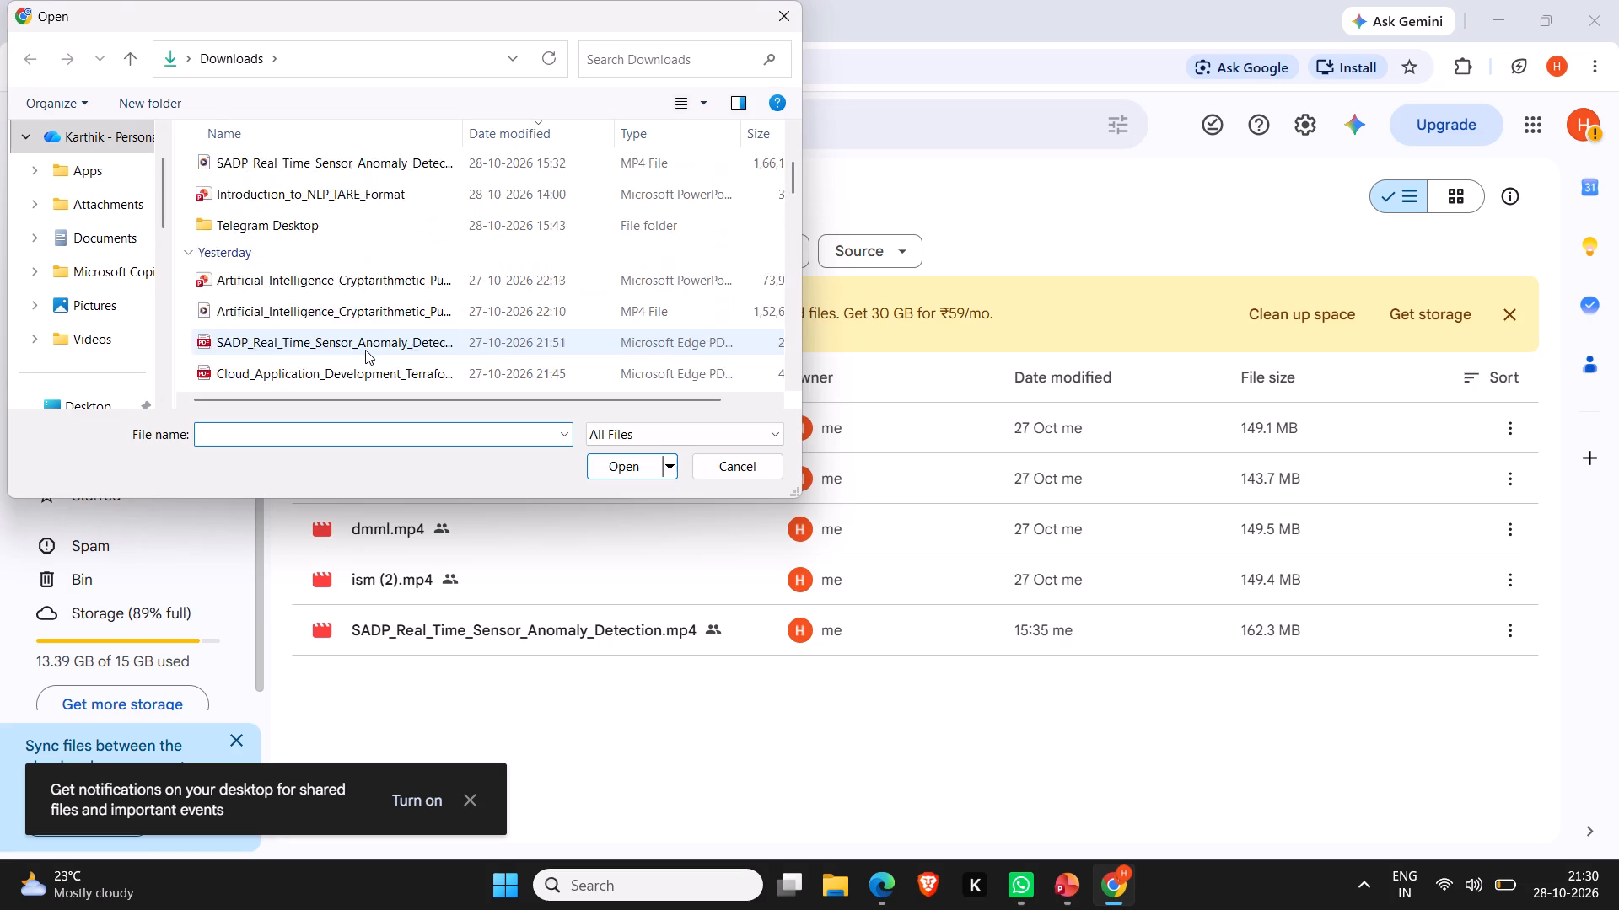
# Switch to PowerPoint's export screen, open the exported edp 1 video in Media Player and play it.
pyautogui.click(783, 190)
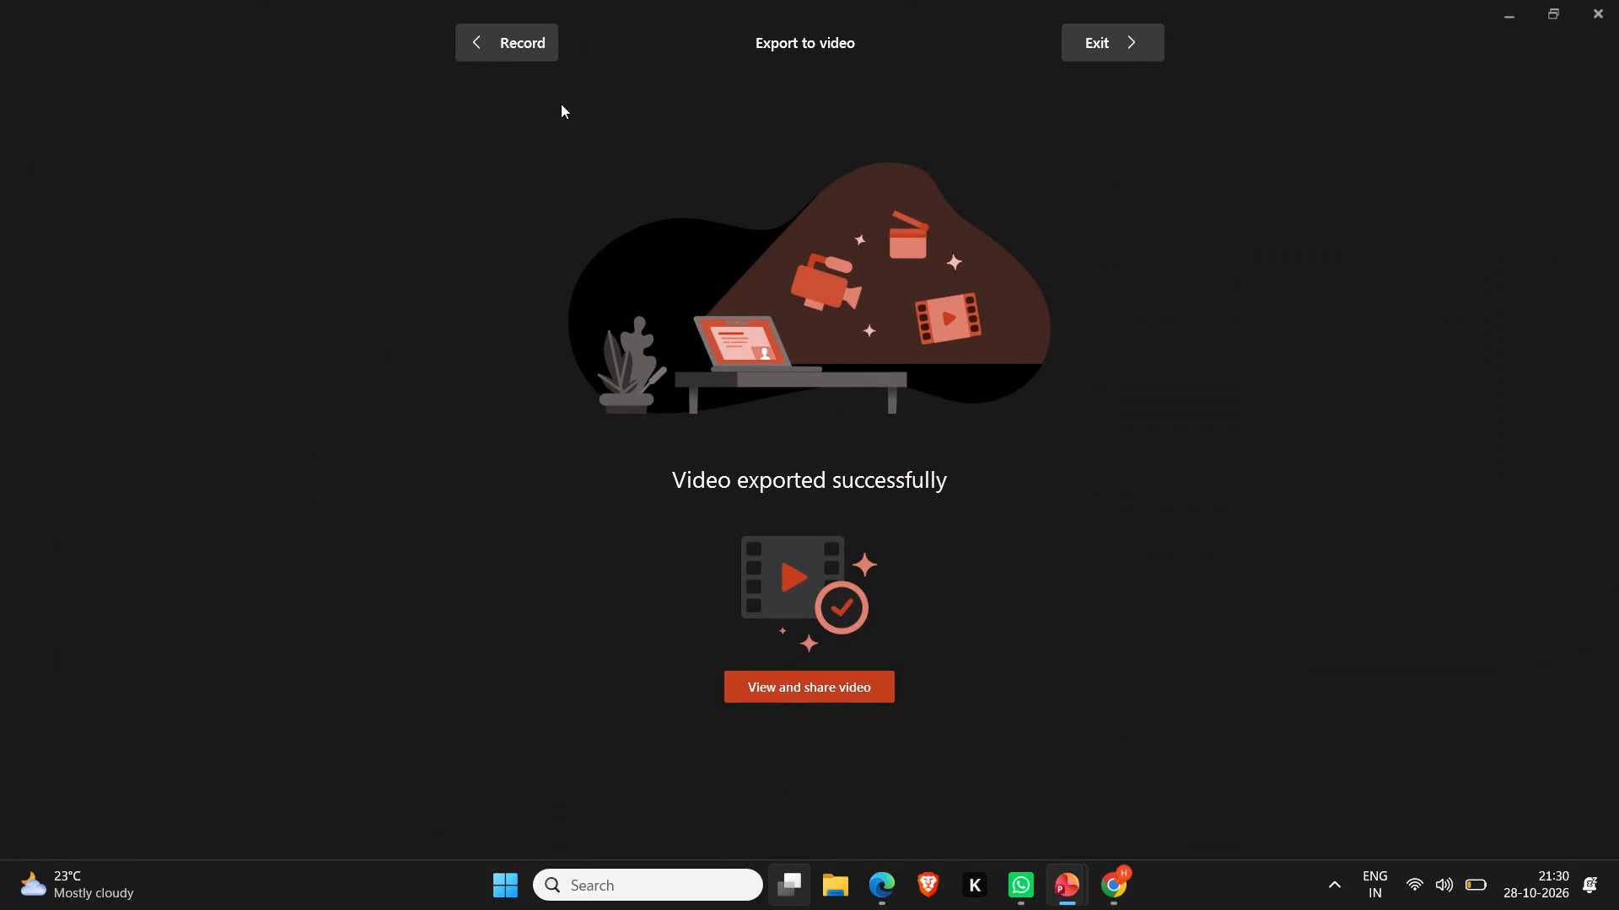
pyautogui.click(801, 675)
pyautogui.moveTo(882, 554); pyautogui.dragTo(880, 570)
pyautogui.click(880, 570)
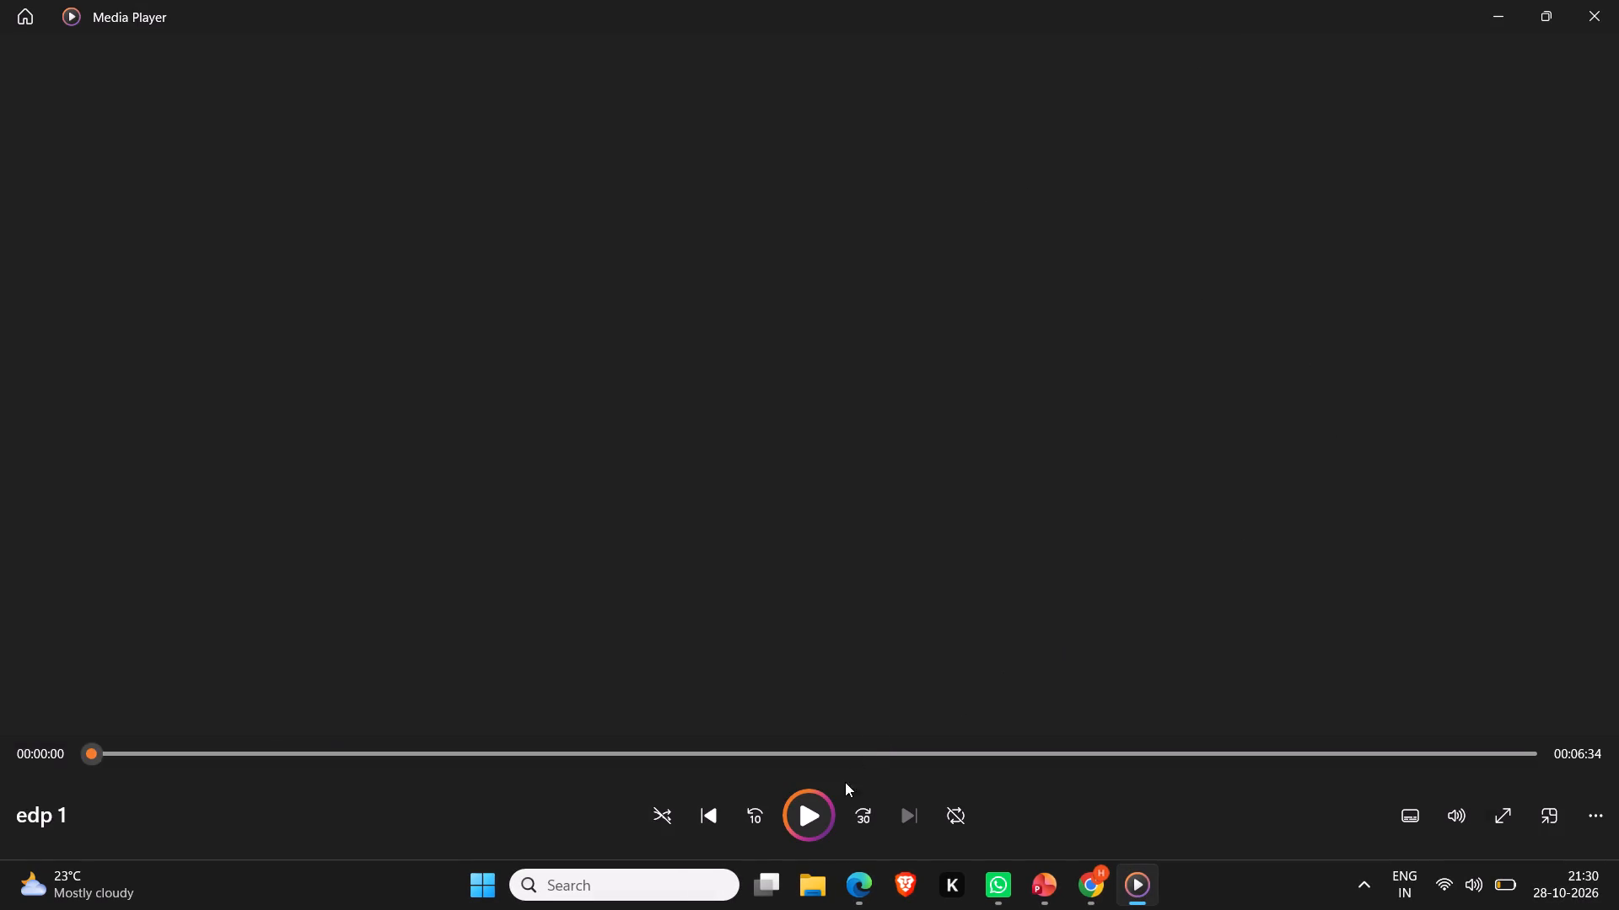
pyautogui.click(805, 810)
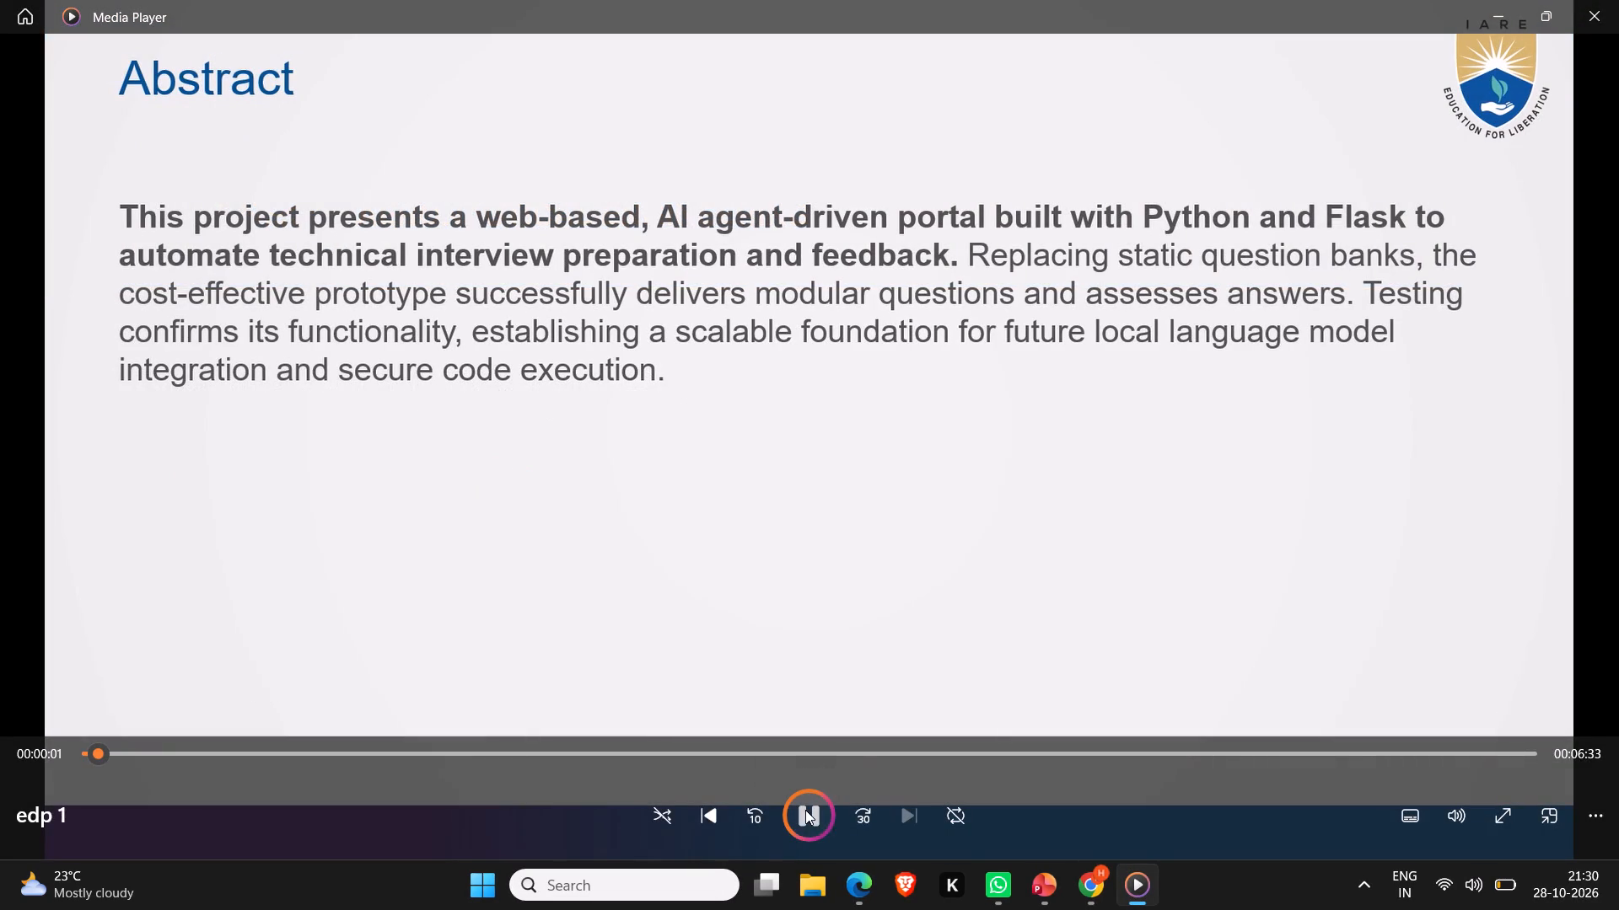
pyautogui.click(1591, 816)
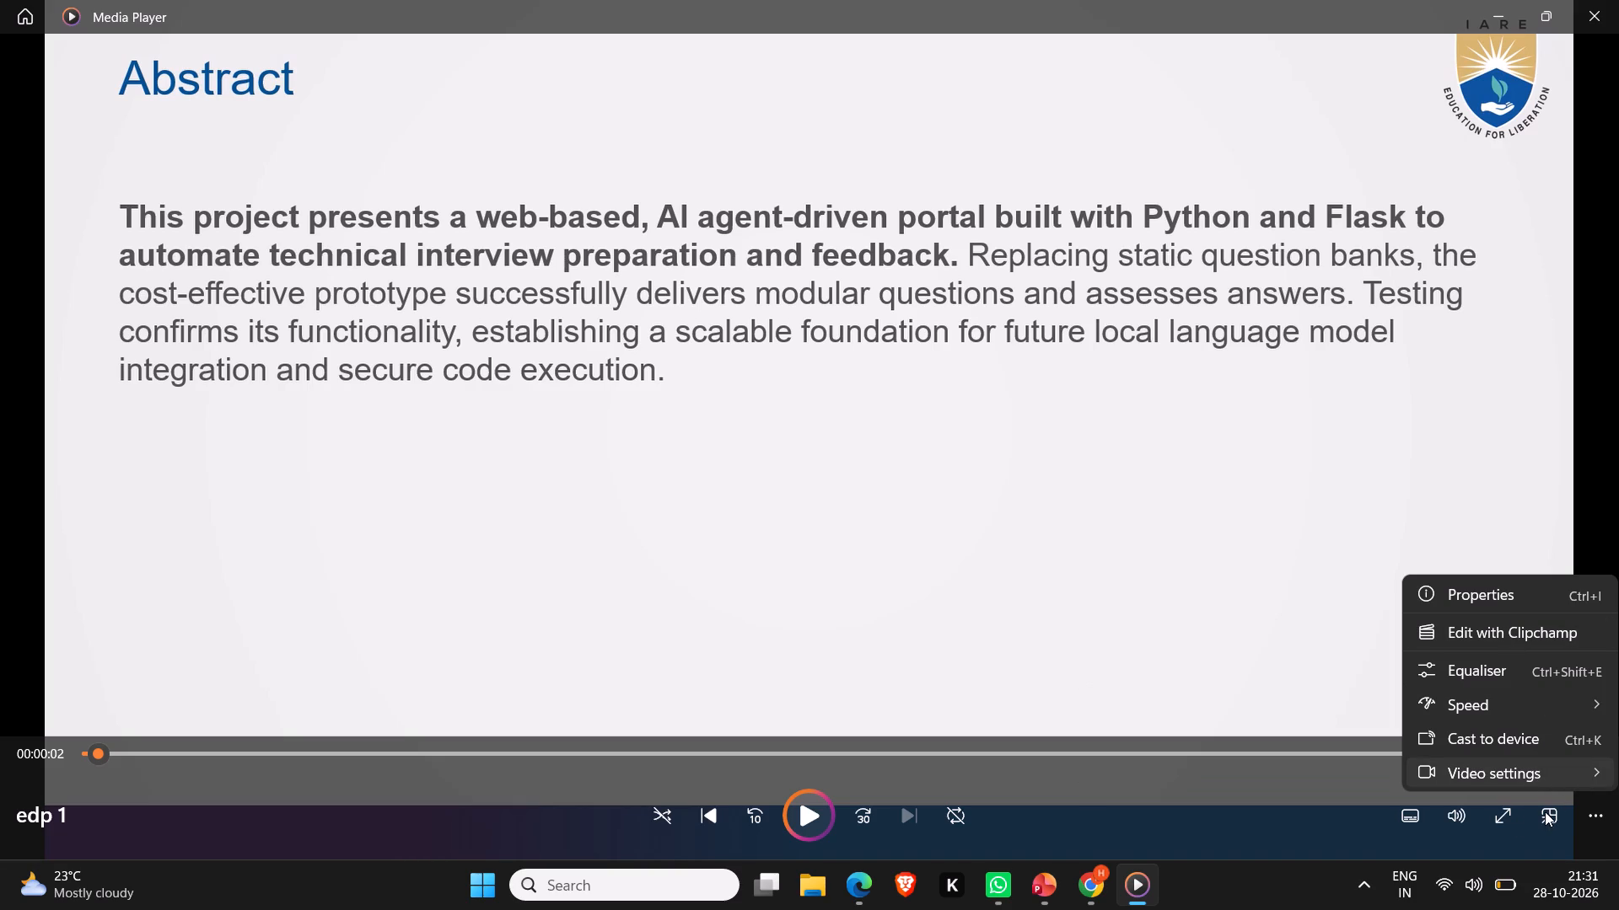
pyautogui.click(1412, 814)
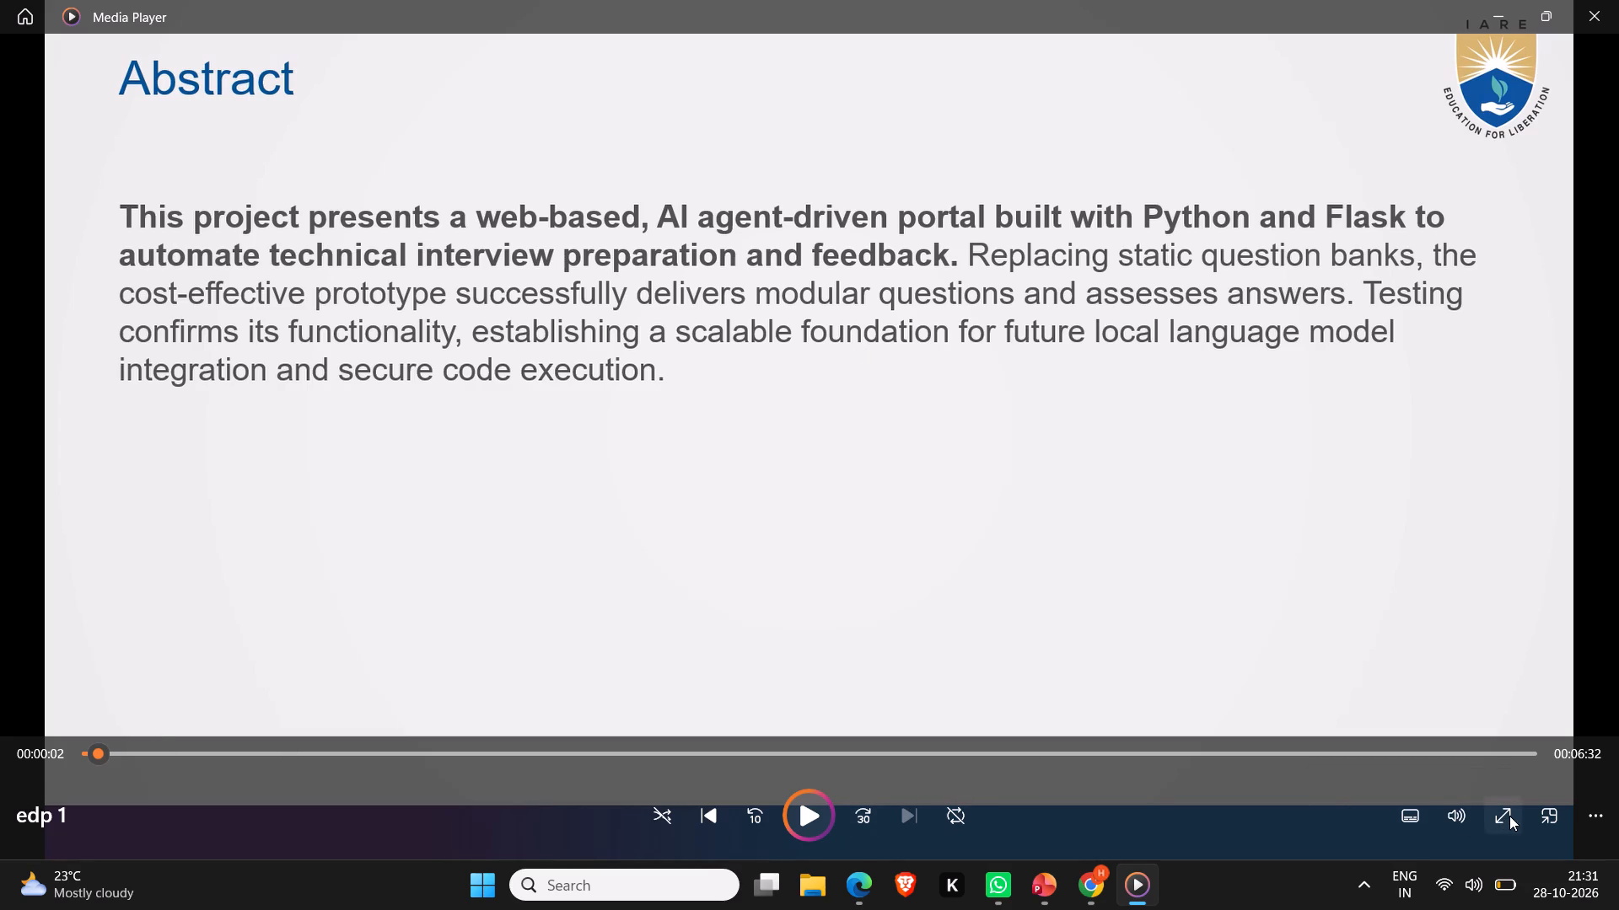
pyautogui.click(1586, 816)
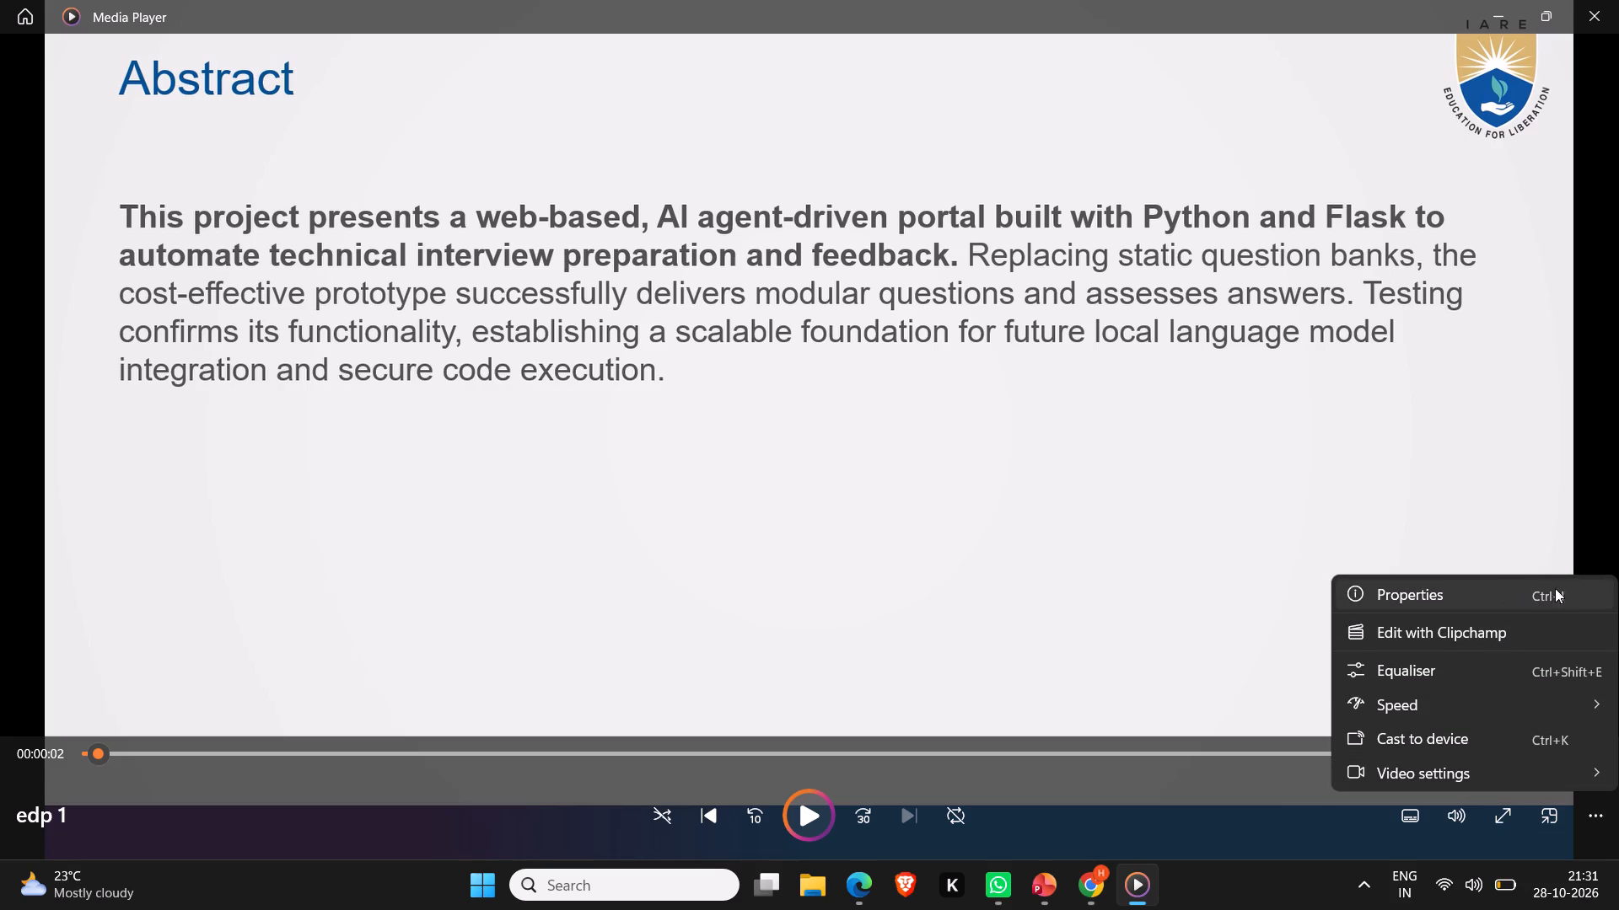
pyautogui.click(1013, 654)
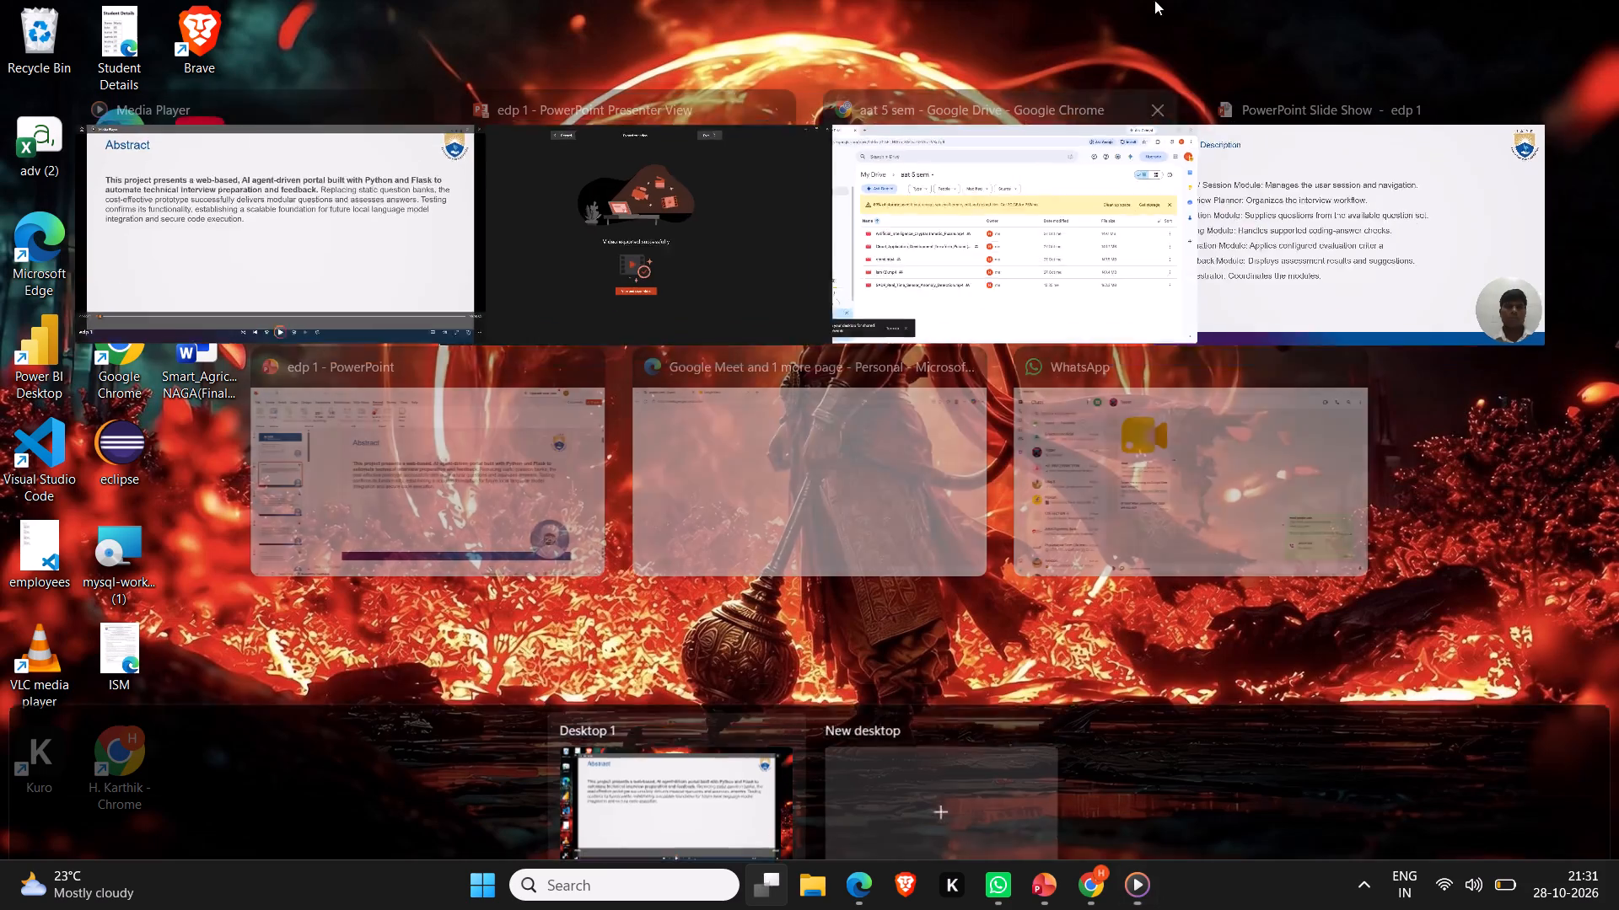
# Switch to PowerPoint, go back to the recording view and reopen the video export page.
pyautogui.click(668, 299)
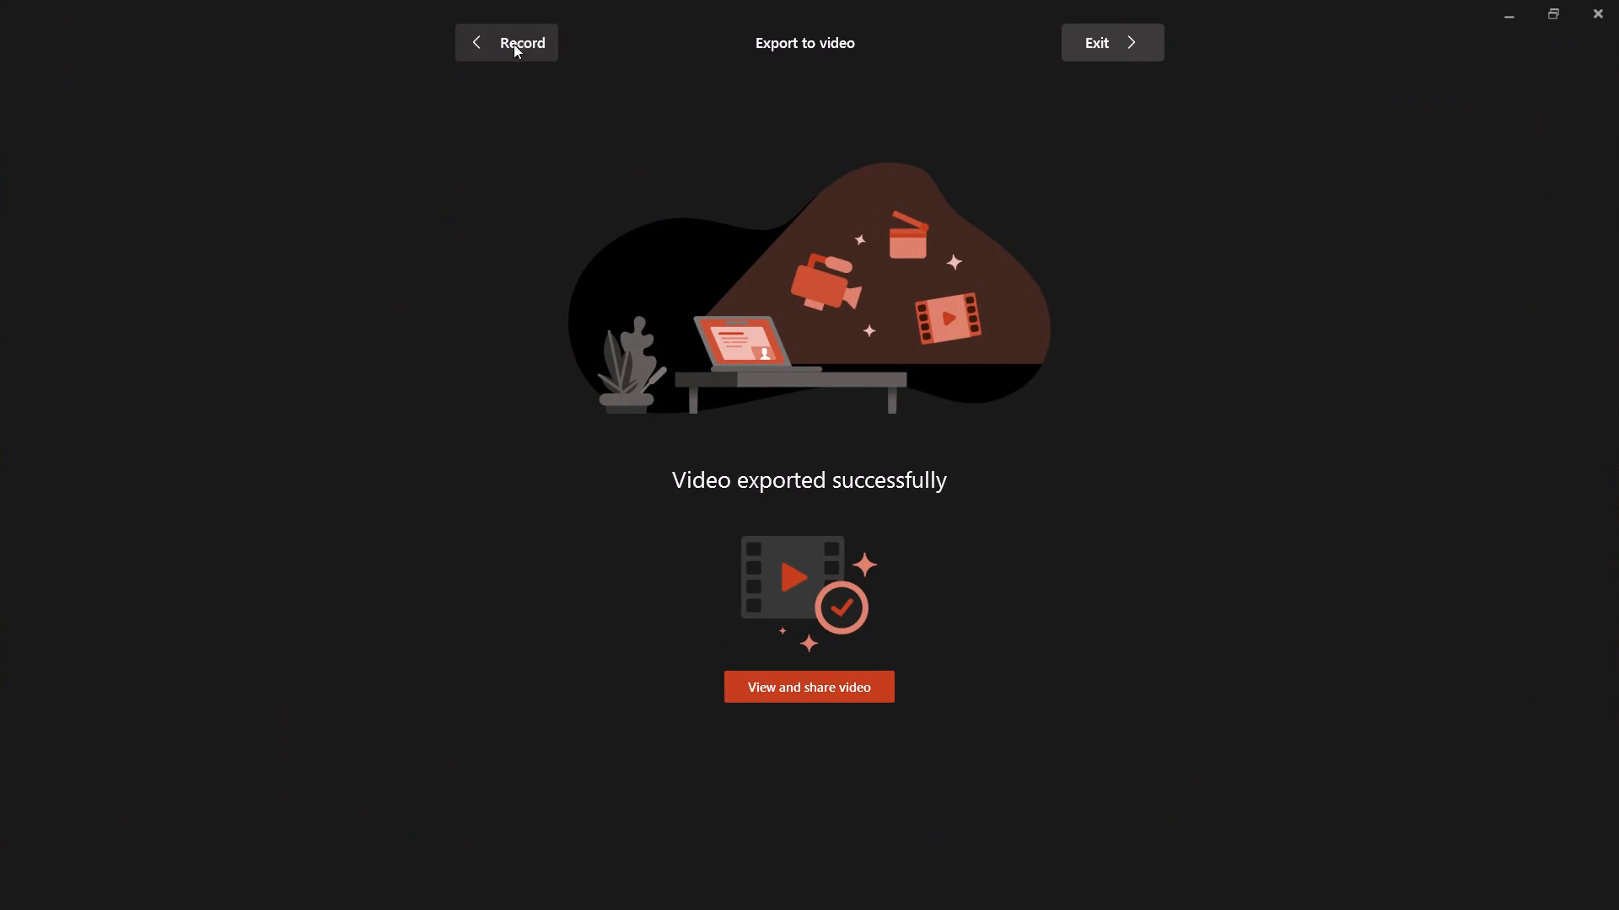
pyautogui.click(529, 19)
pyautogui.click(528, 32)
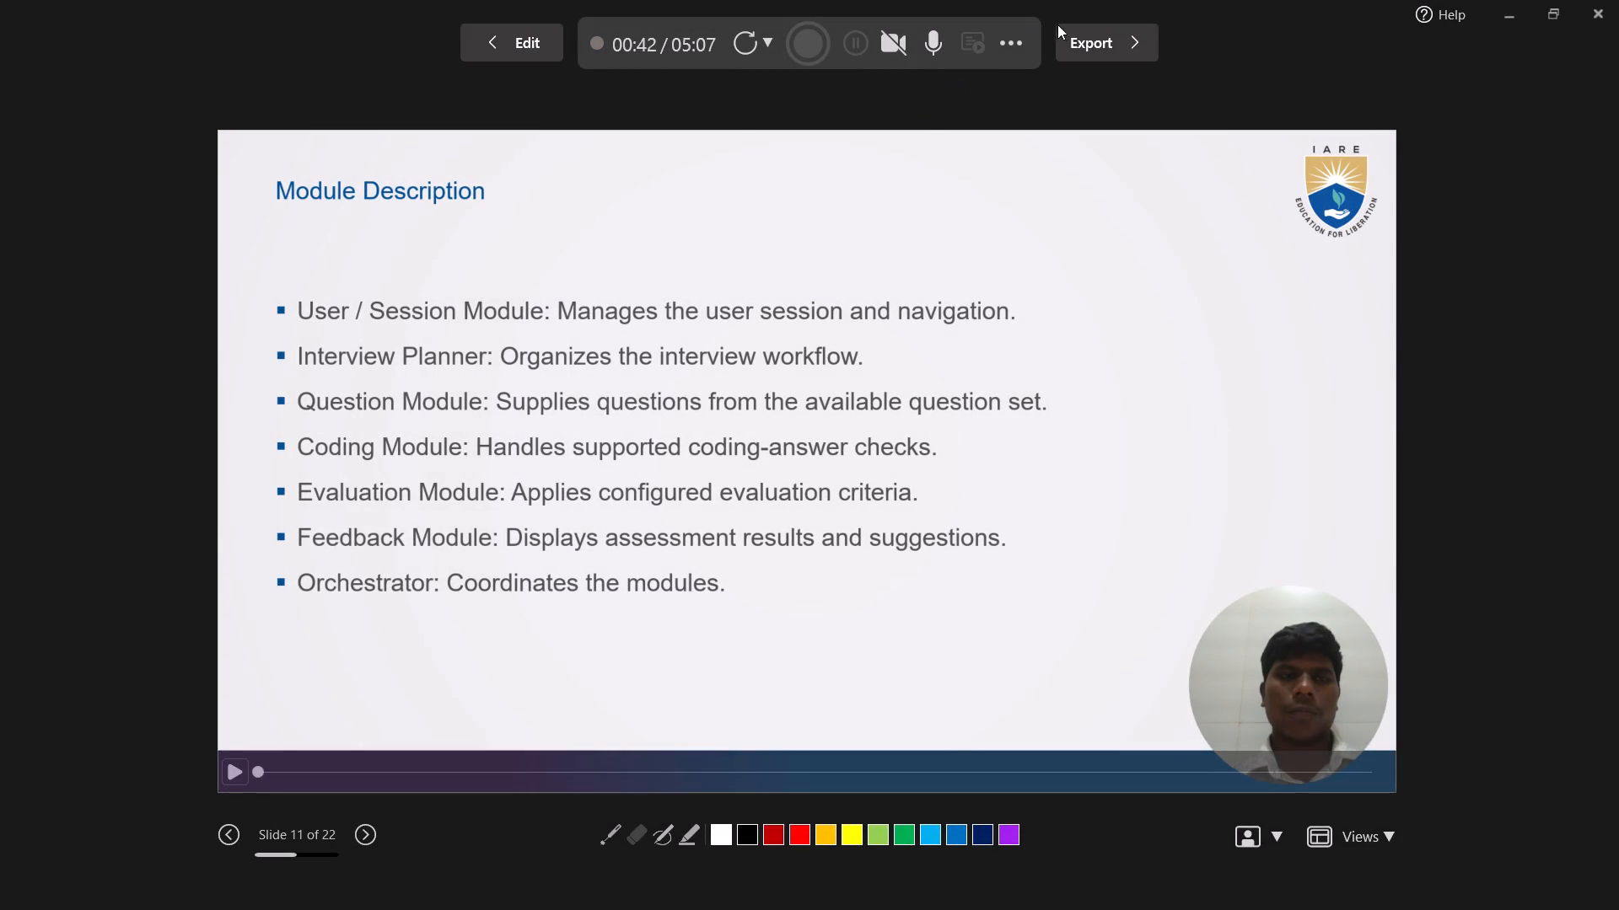
pyautogui.click(1019, 41)
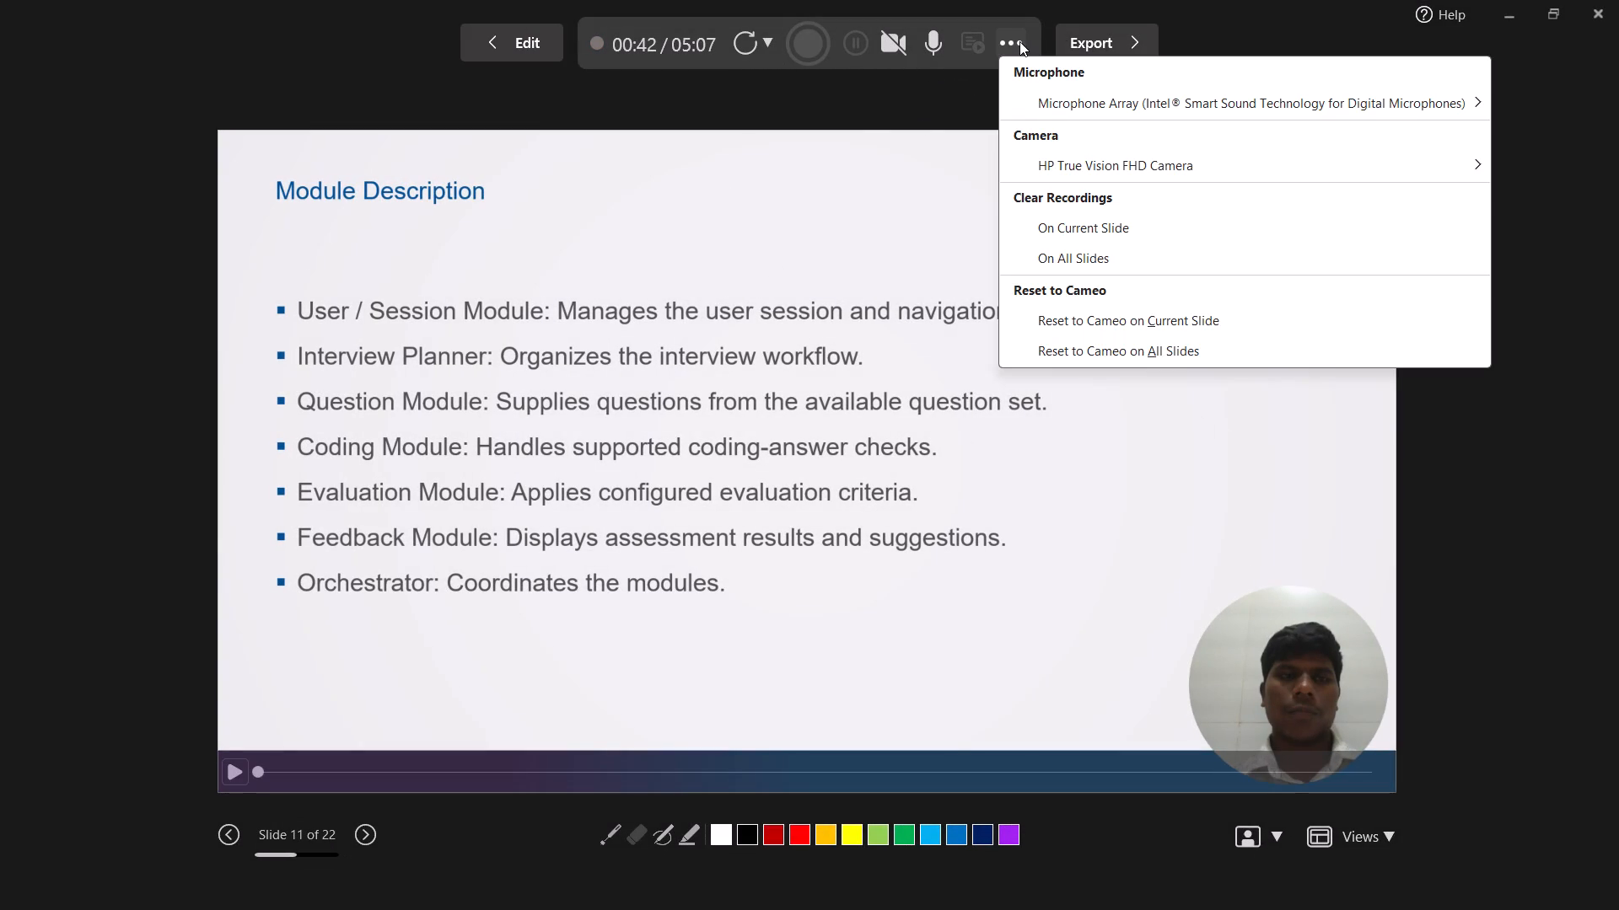
pyautogui.click(909, 170)
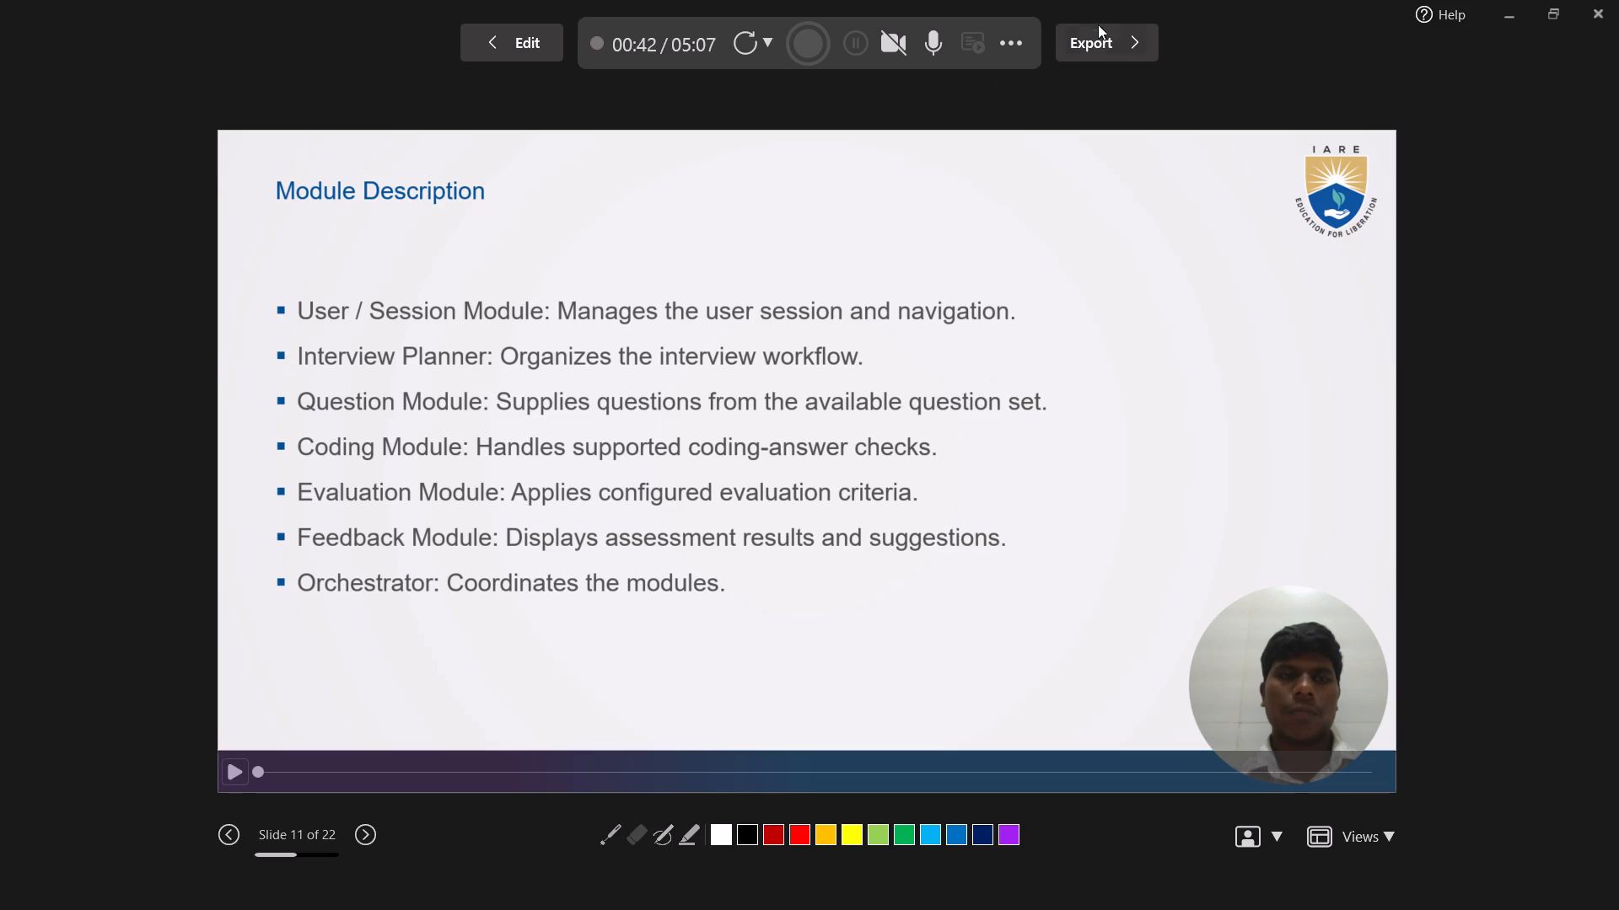
pyautogui.click(1085, 44)
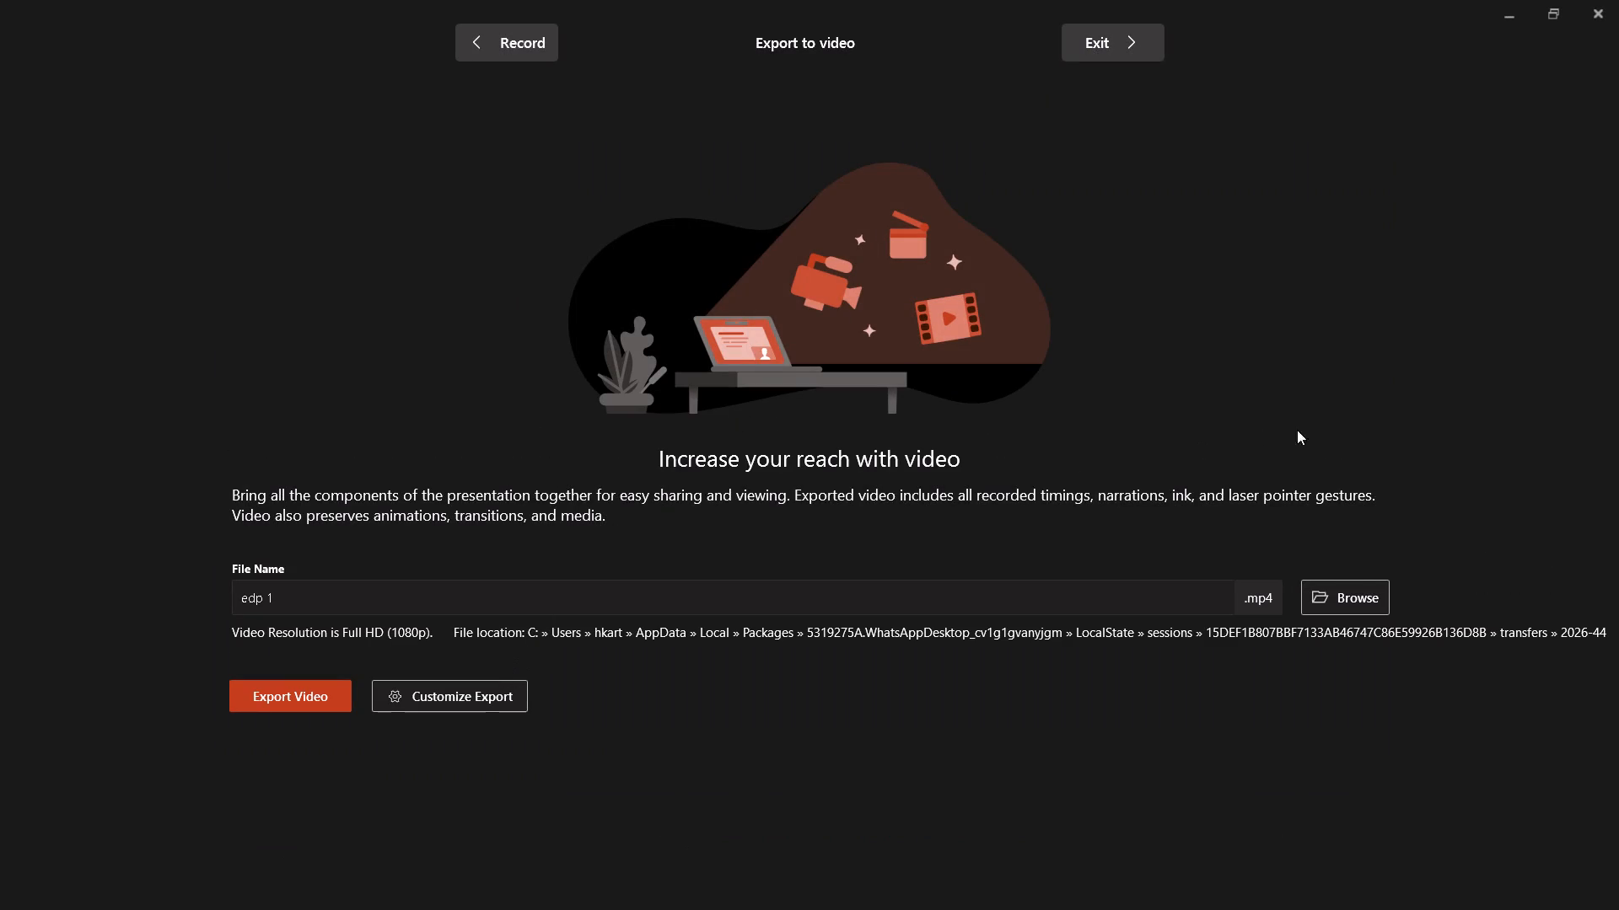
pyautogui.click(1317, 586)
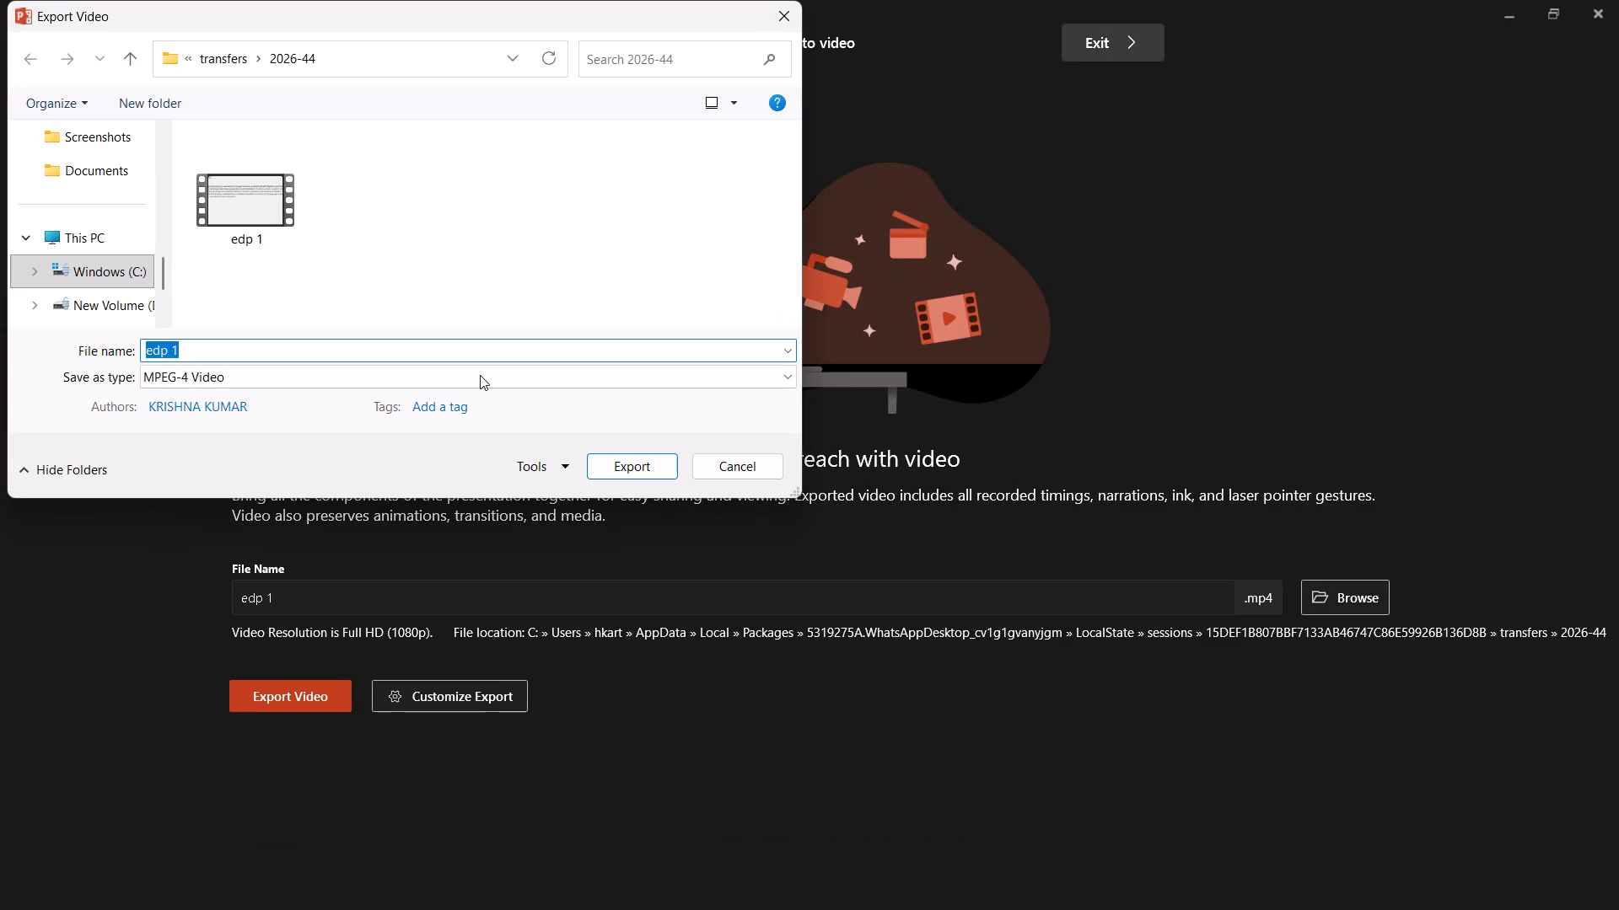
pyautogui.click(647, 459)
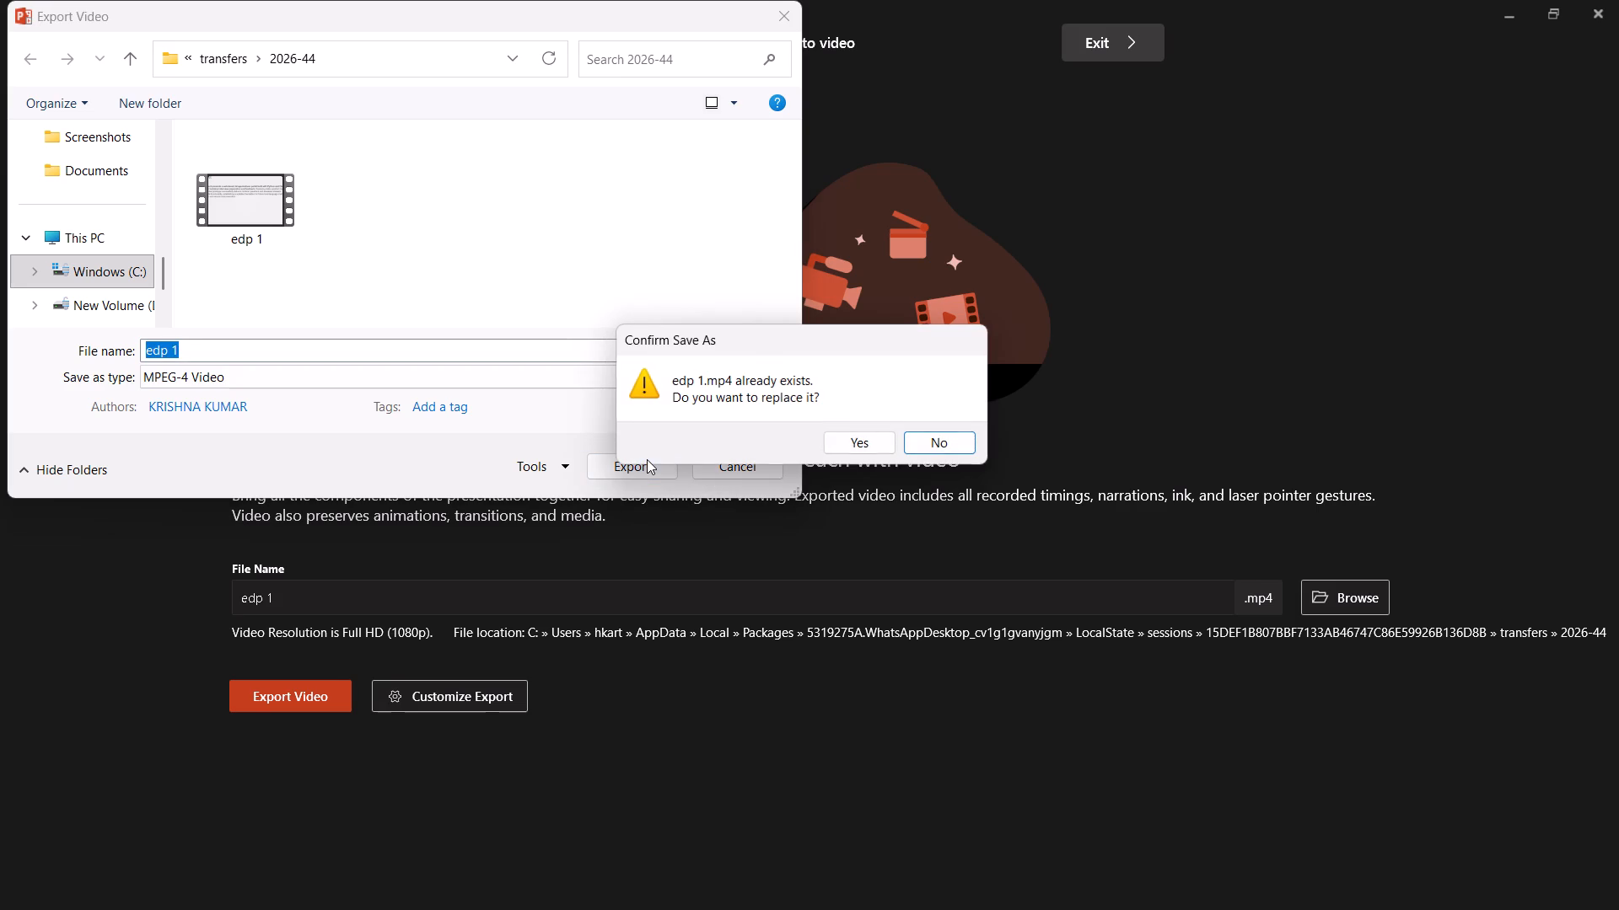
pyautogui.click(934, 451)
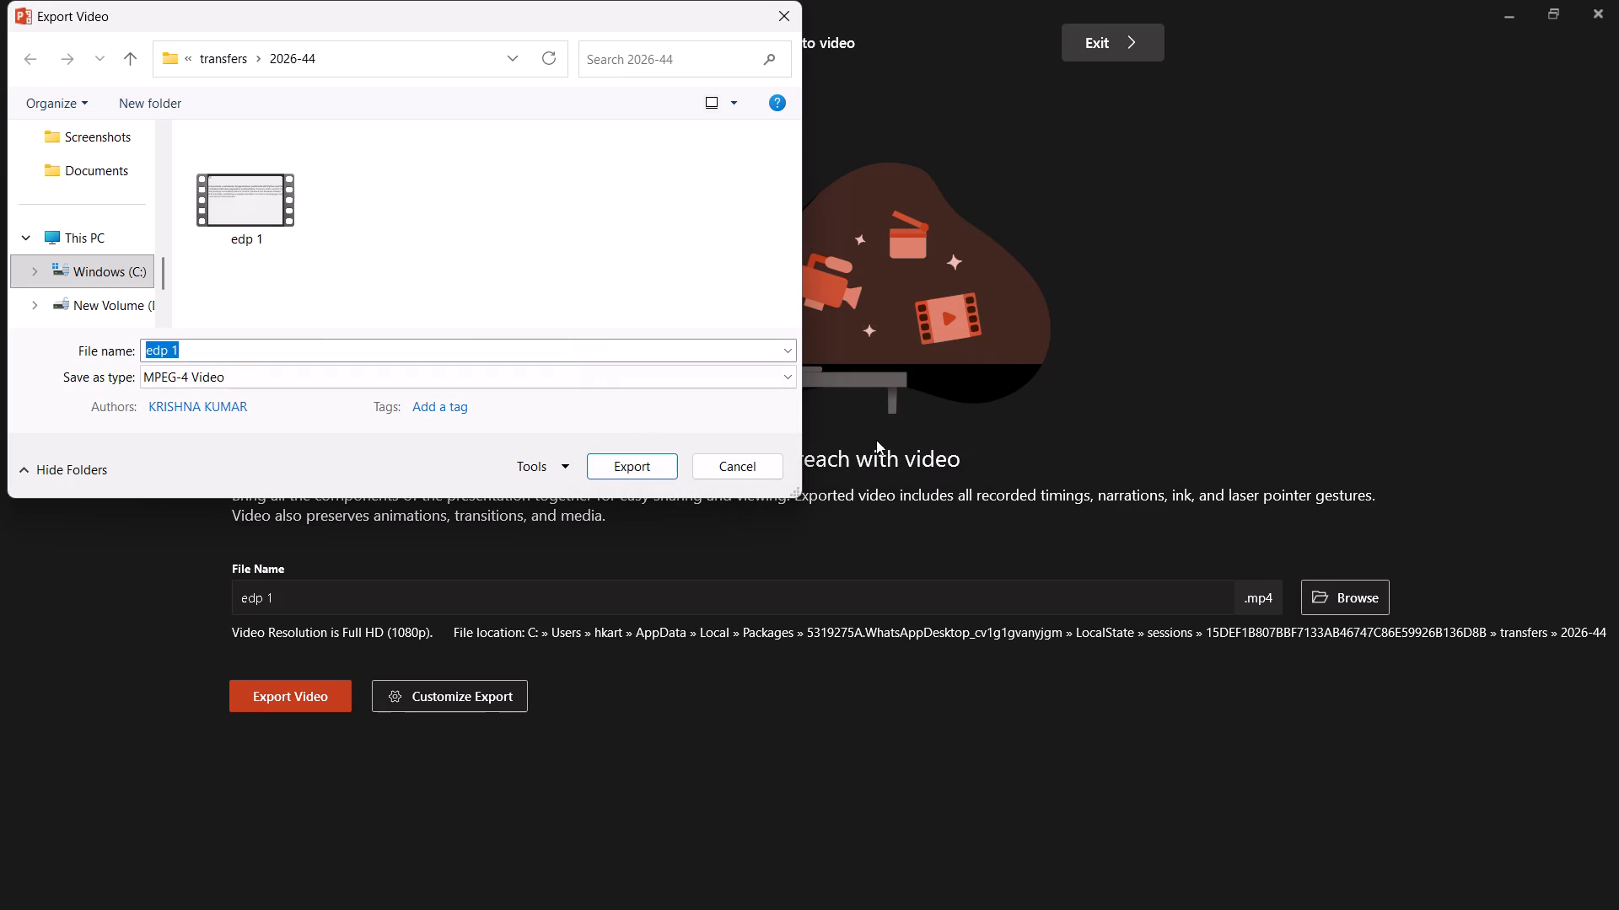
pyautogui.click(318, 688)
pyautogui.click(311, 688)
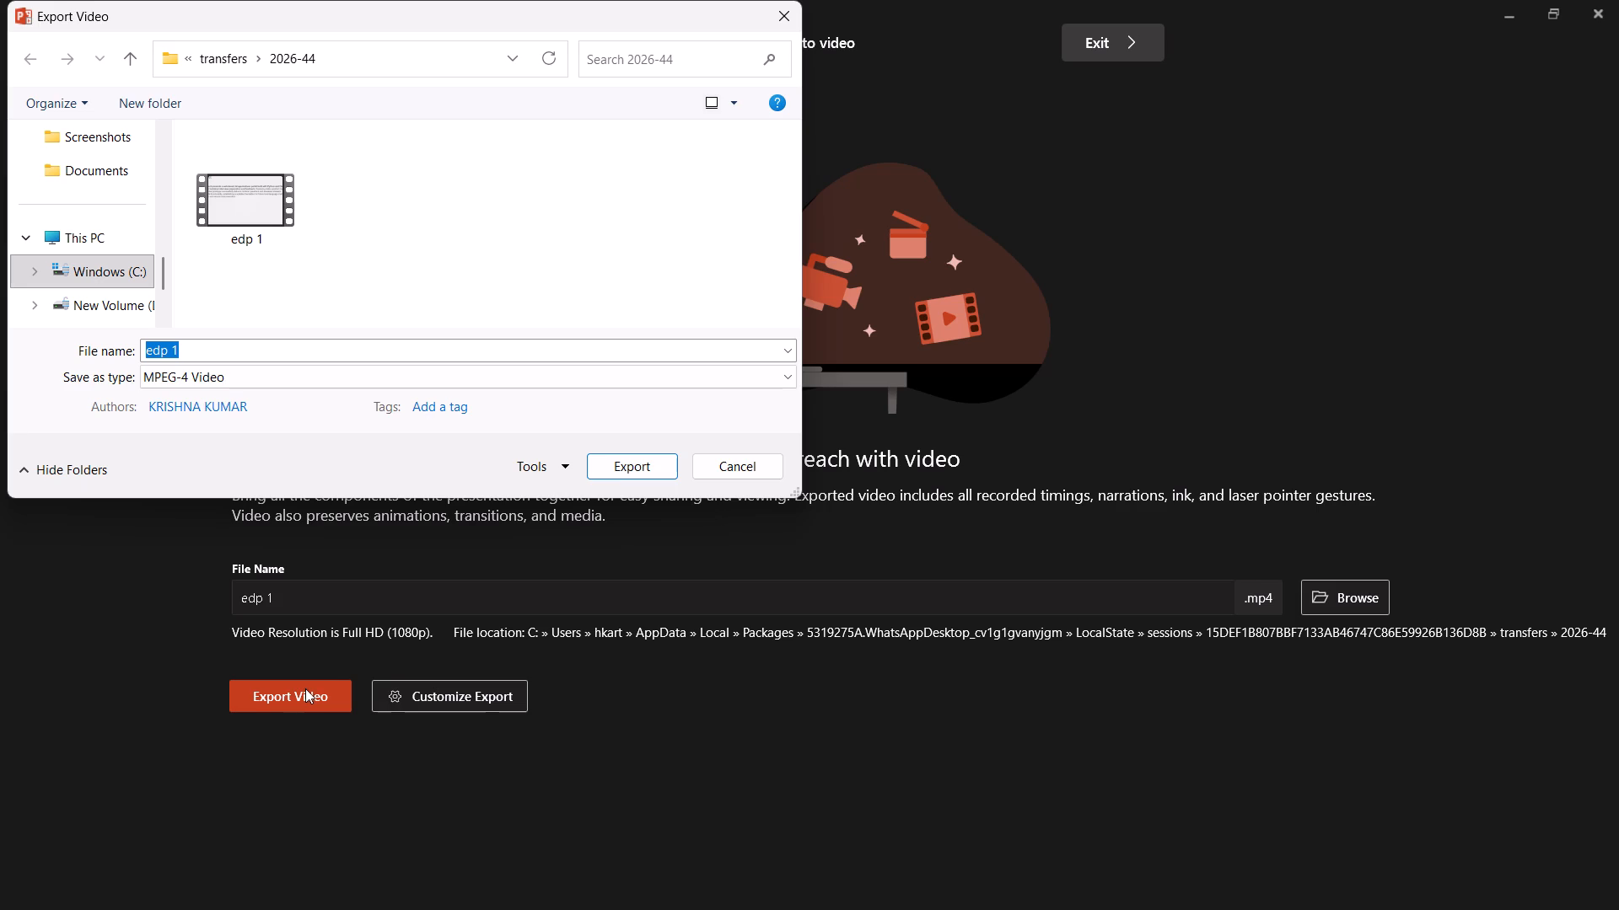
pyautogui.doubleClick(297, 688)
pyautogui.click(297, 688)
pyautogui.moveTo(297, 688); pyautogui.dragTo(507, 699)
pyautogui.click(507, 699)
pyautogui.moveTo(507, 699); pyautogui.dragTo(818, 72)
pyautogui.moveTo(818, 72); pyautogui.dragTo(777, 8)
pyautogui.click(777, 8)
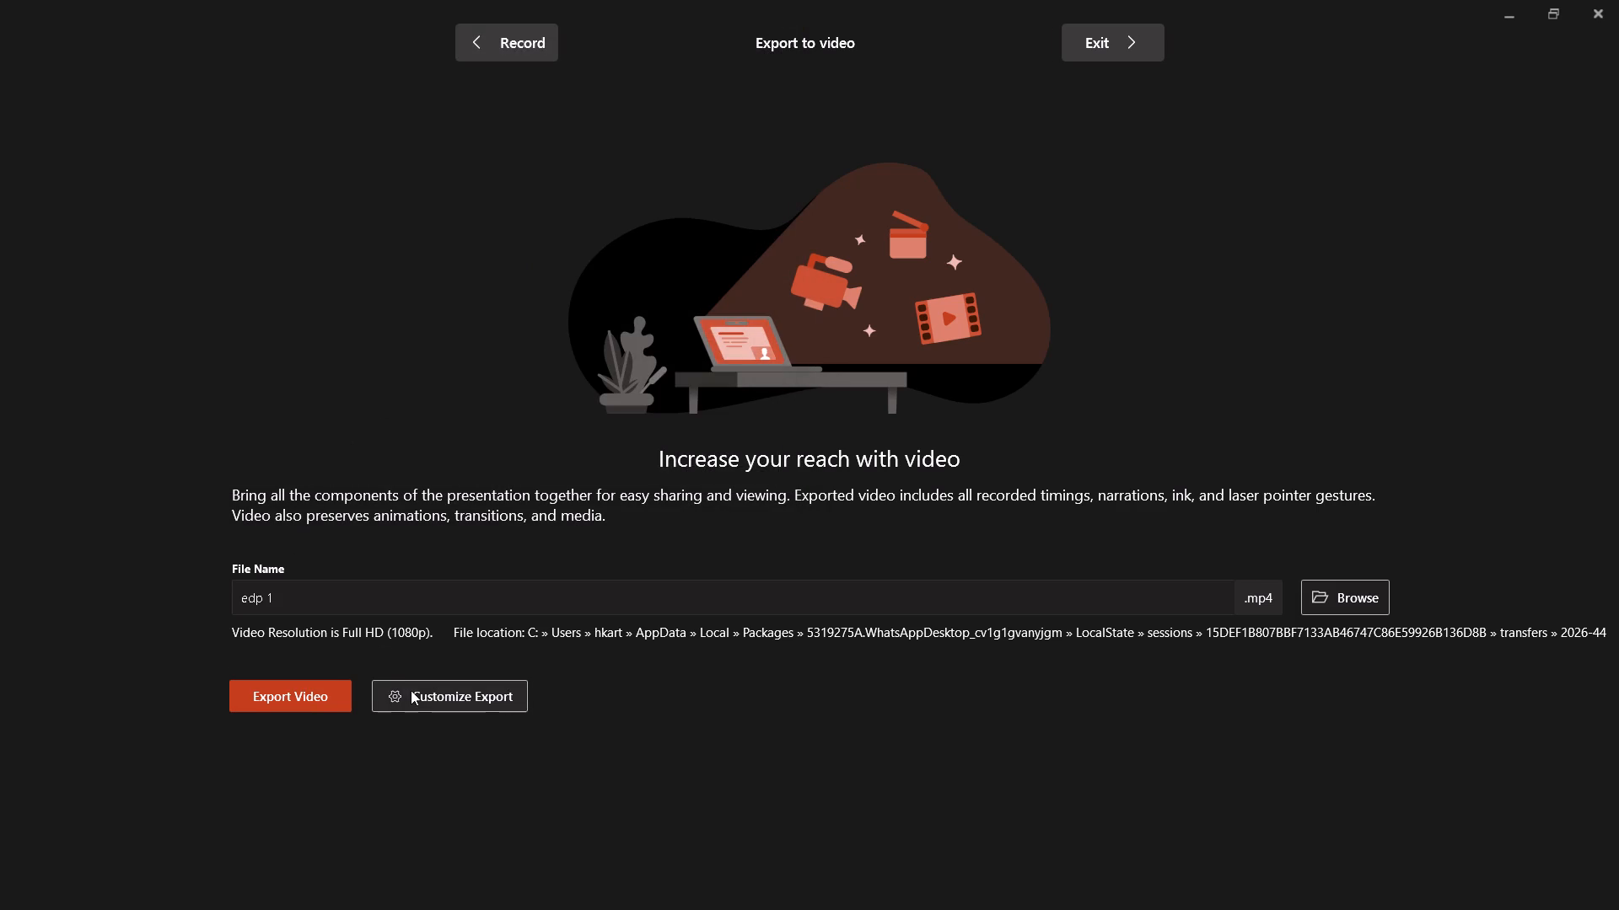
# Export the presentation video as edp 1.mp4, replacing the existing file.
pyautogui.click(413, 693)
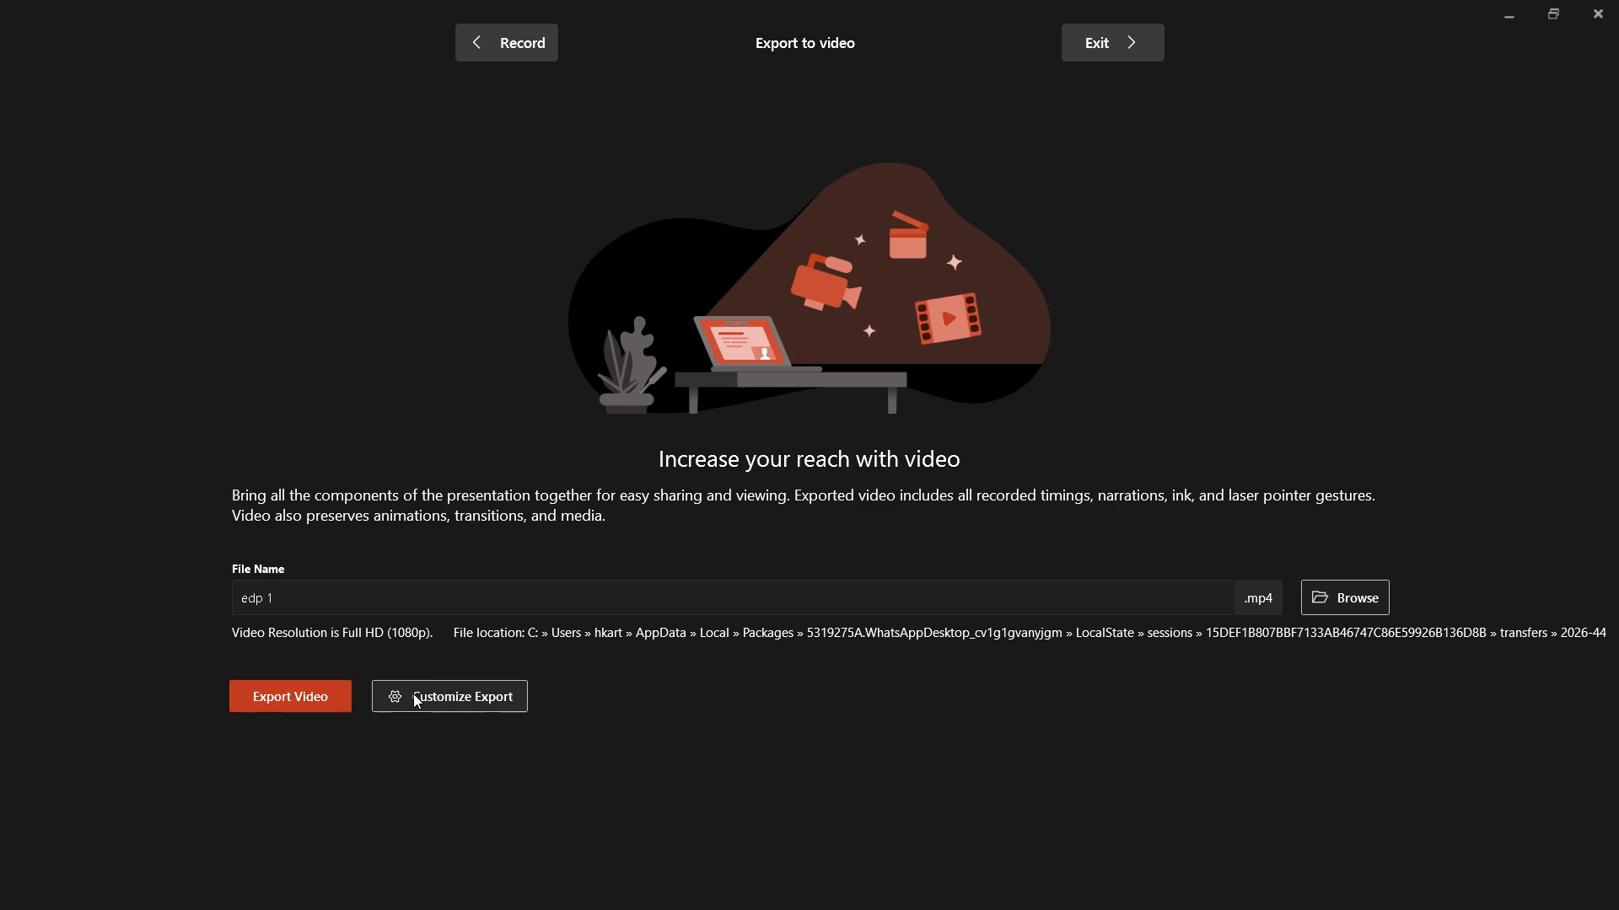
pyautogui.click(413, 693)
pyautogui.click(330, 704)
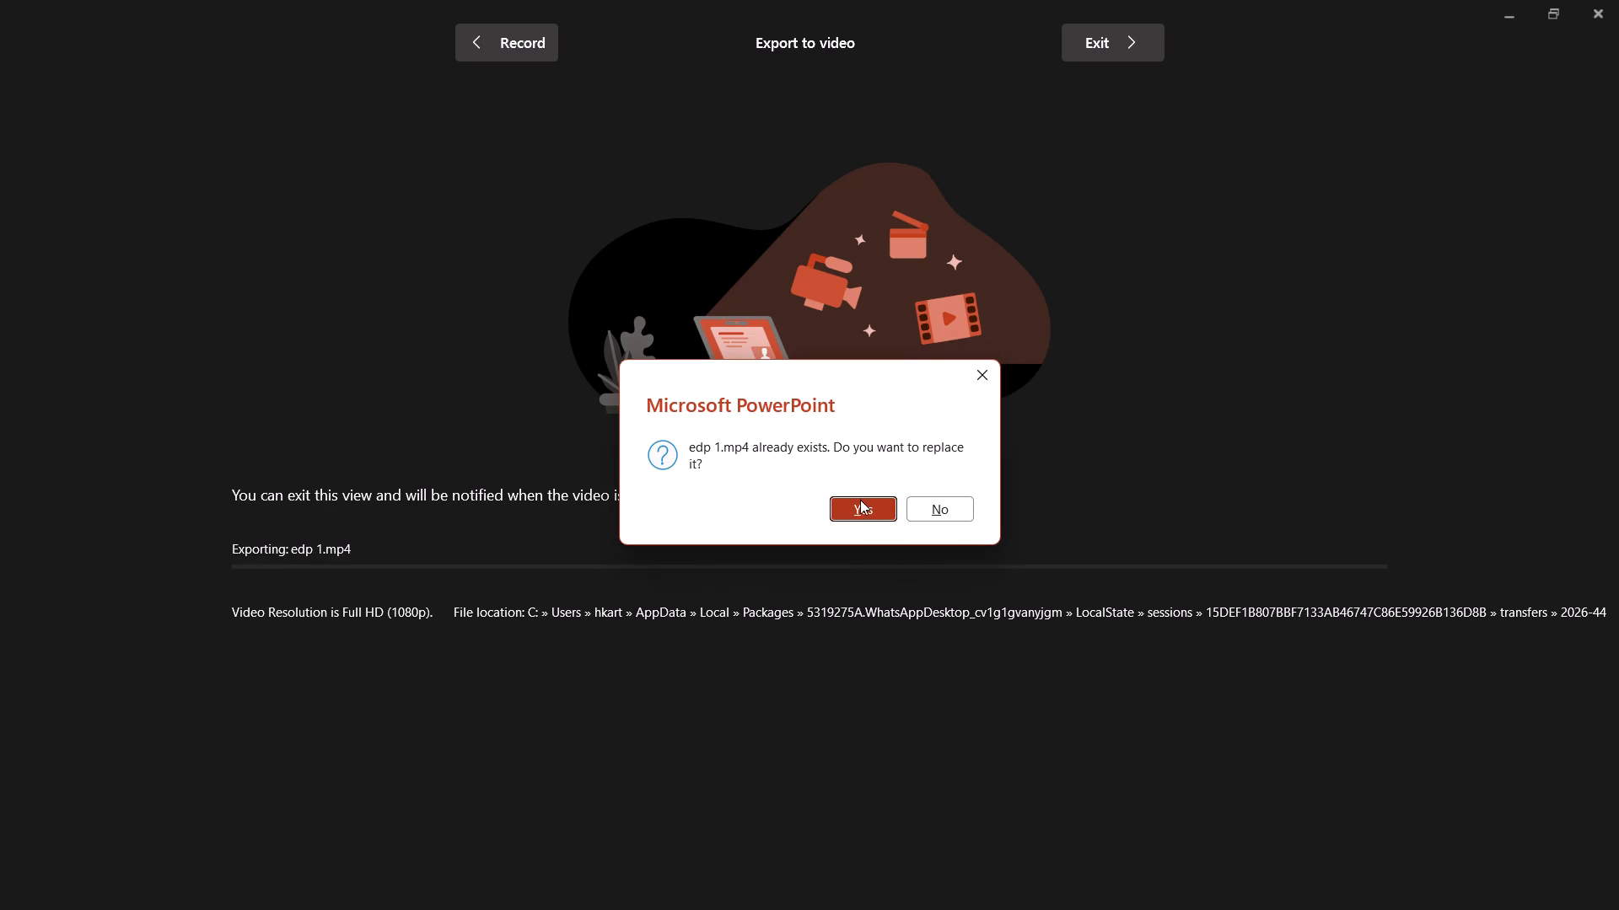
pyautogui.click(860, 503)
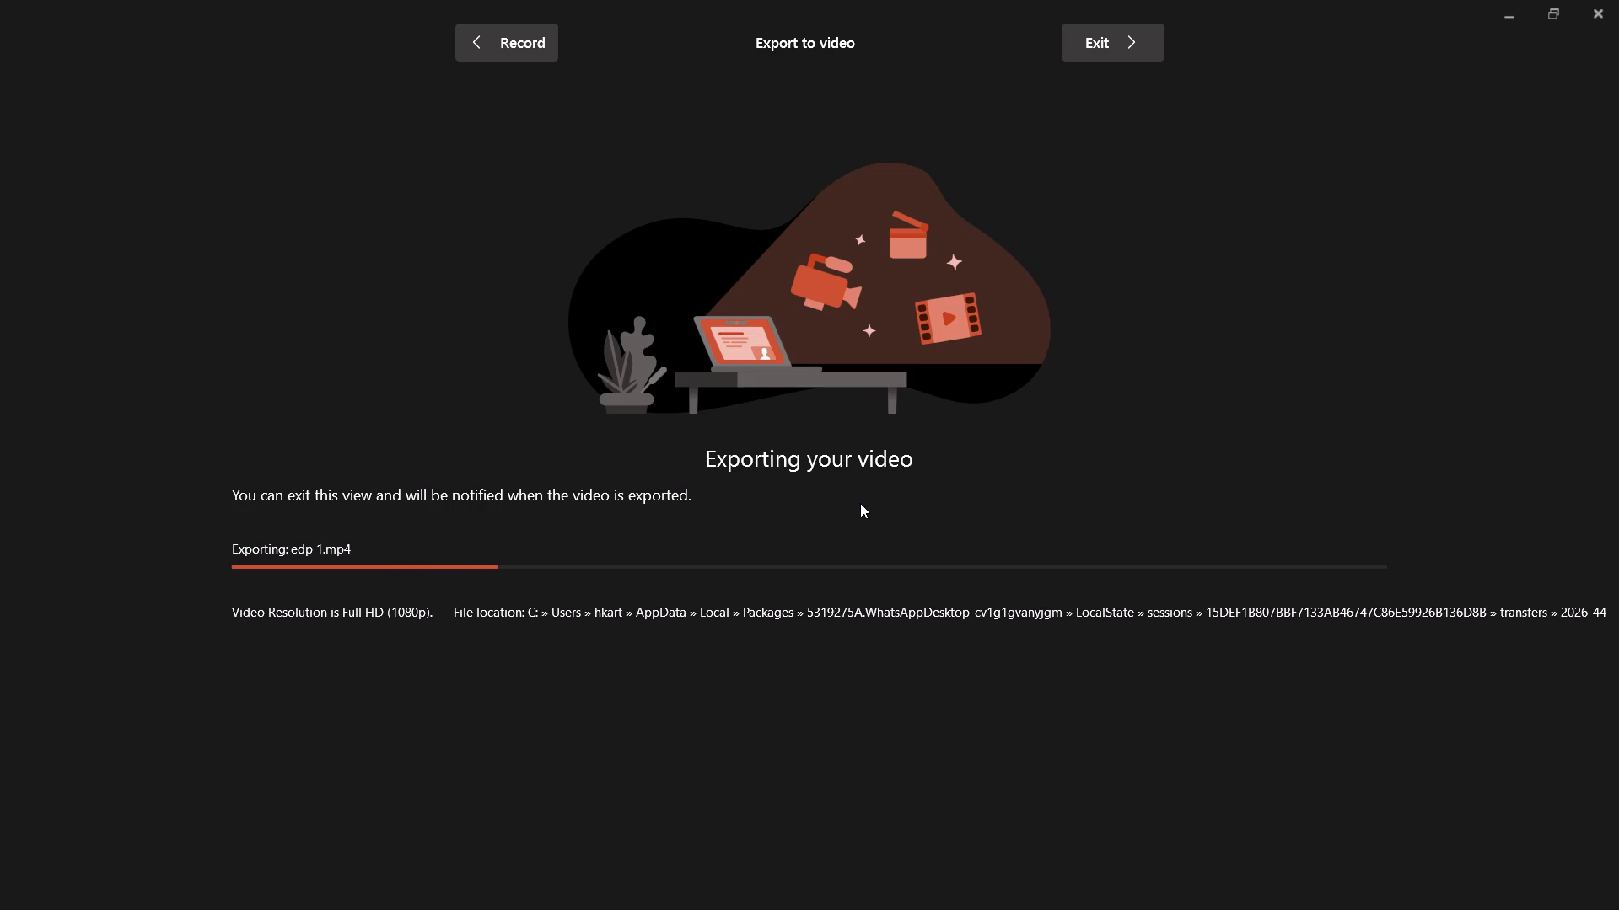
# Switch to the Google Drive upload in Chrome and look through the Apps, Downloads and Telegram Desktop folders for the exported video.
pyautogui.press('Return')
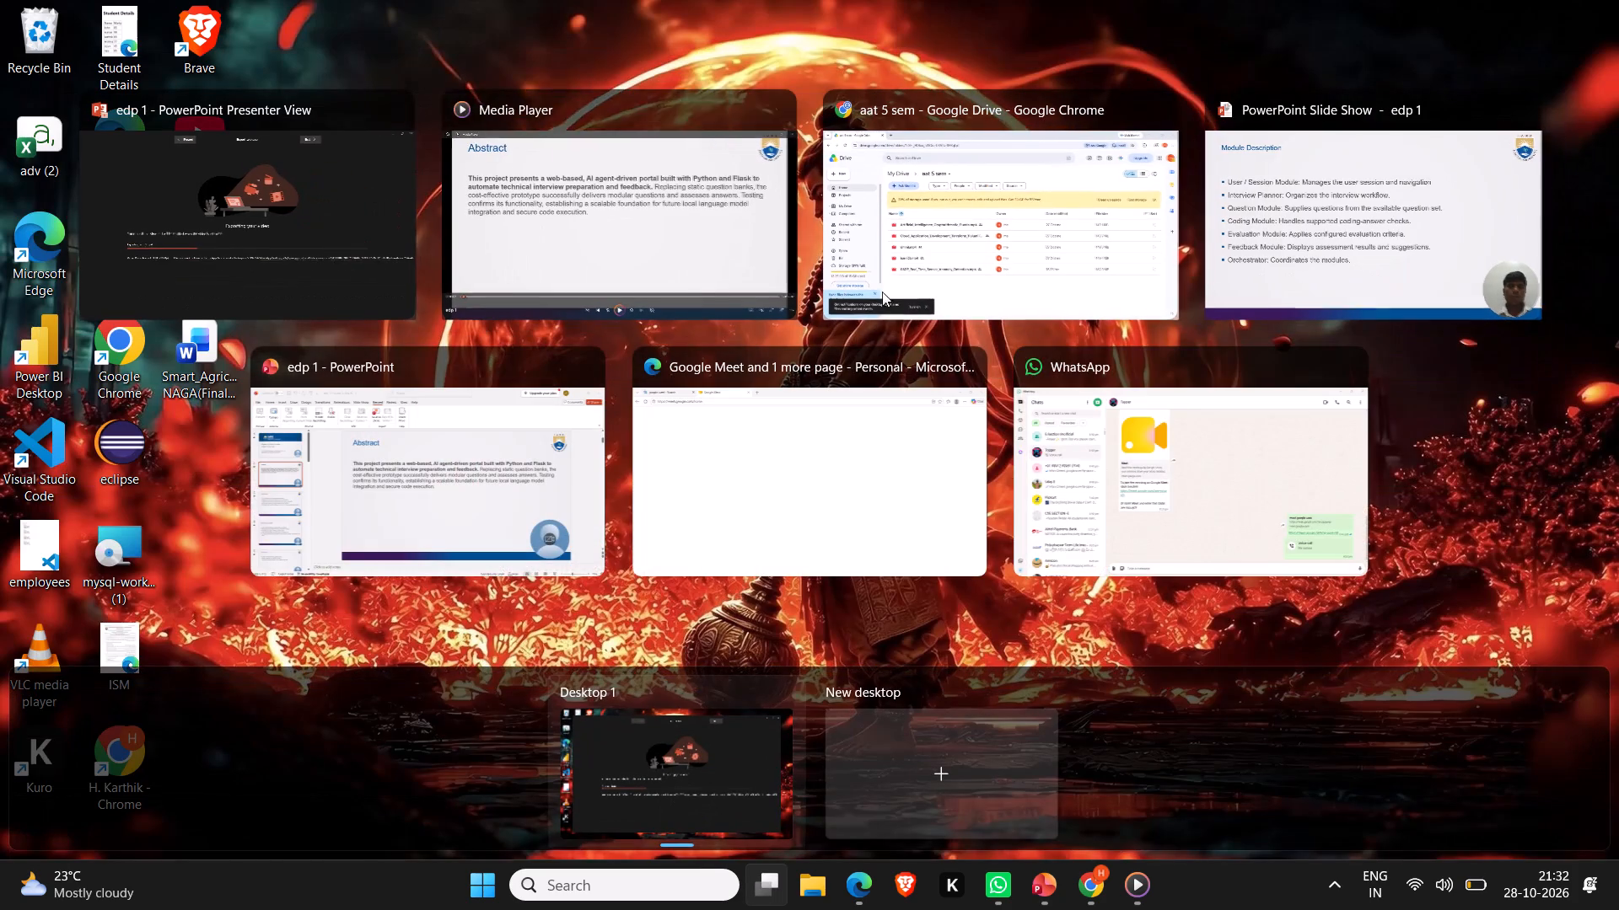
pyautogui.click(991, 254)
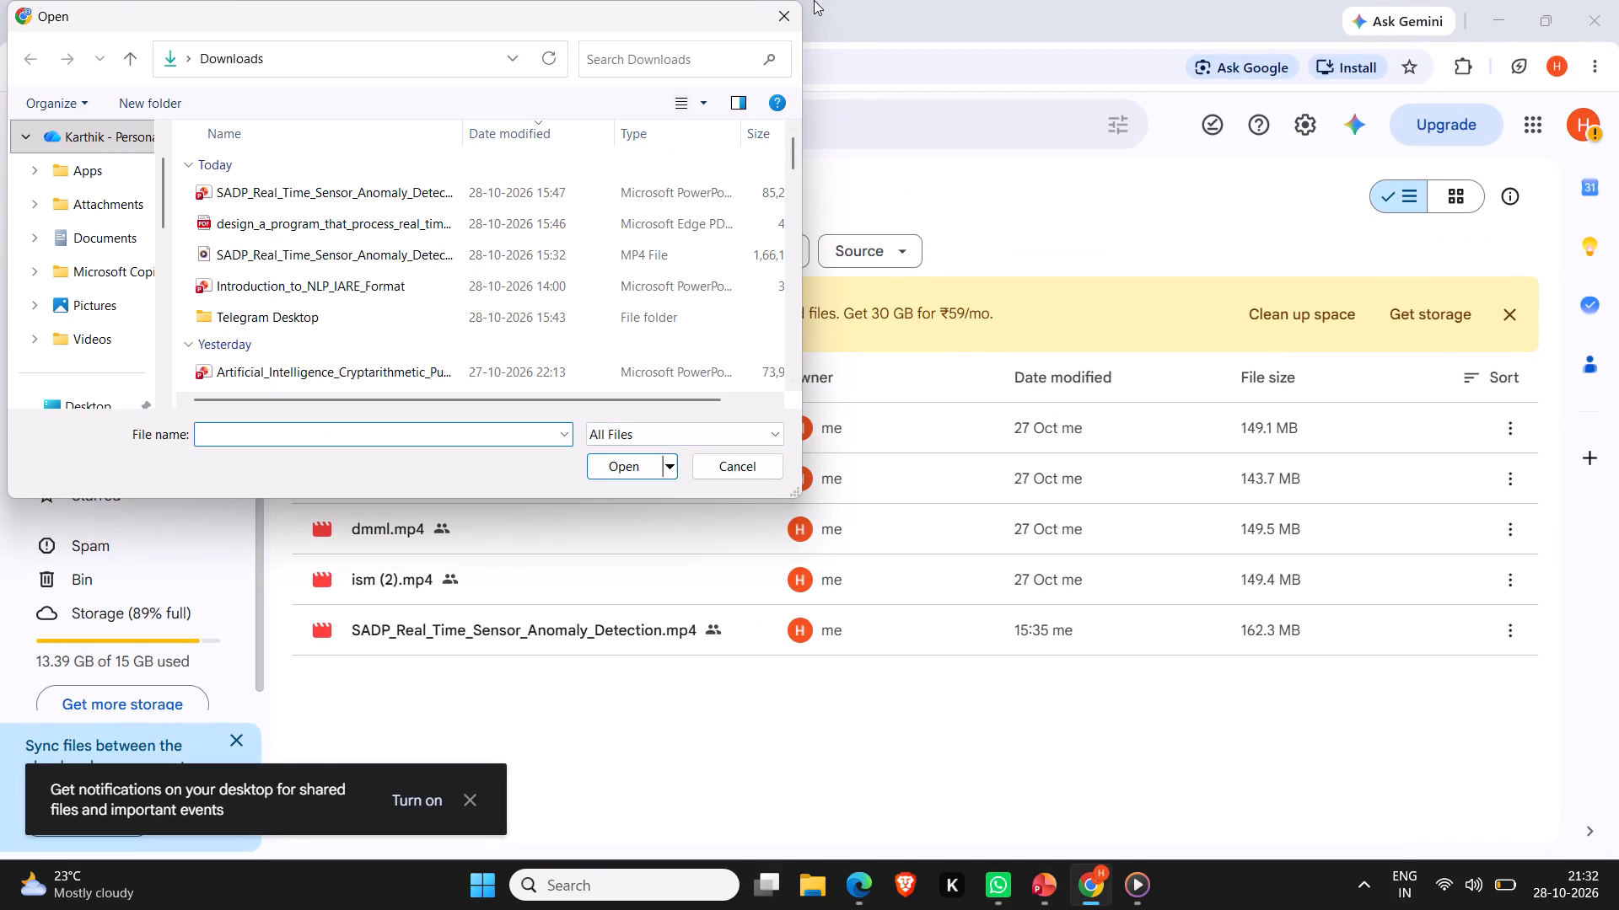
pyautogui.scroll(6, 547, 249)
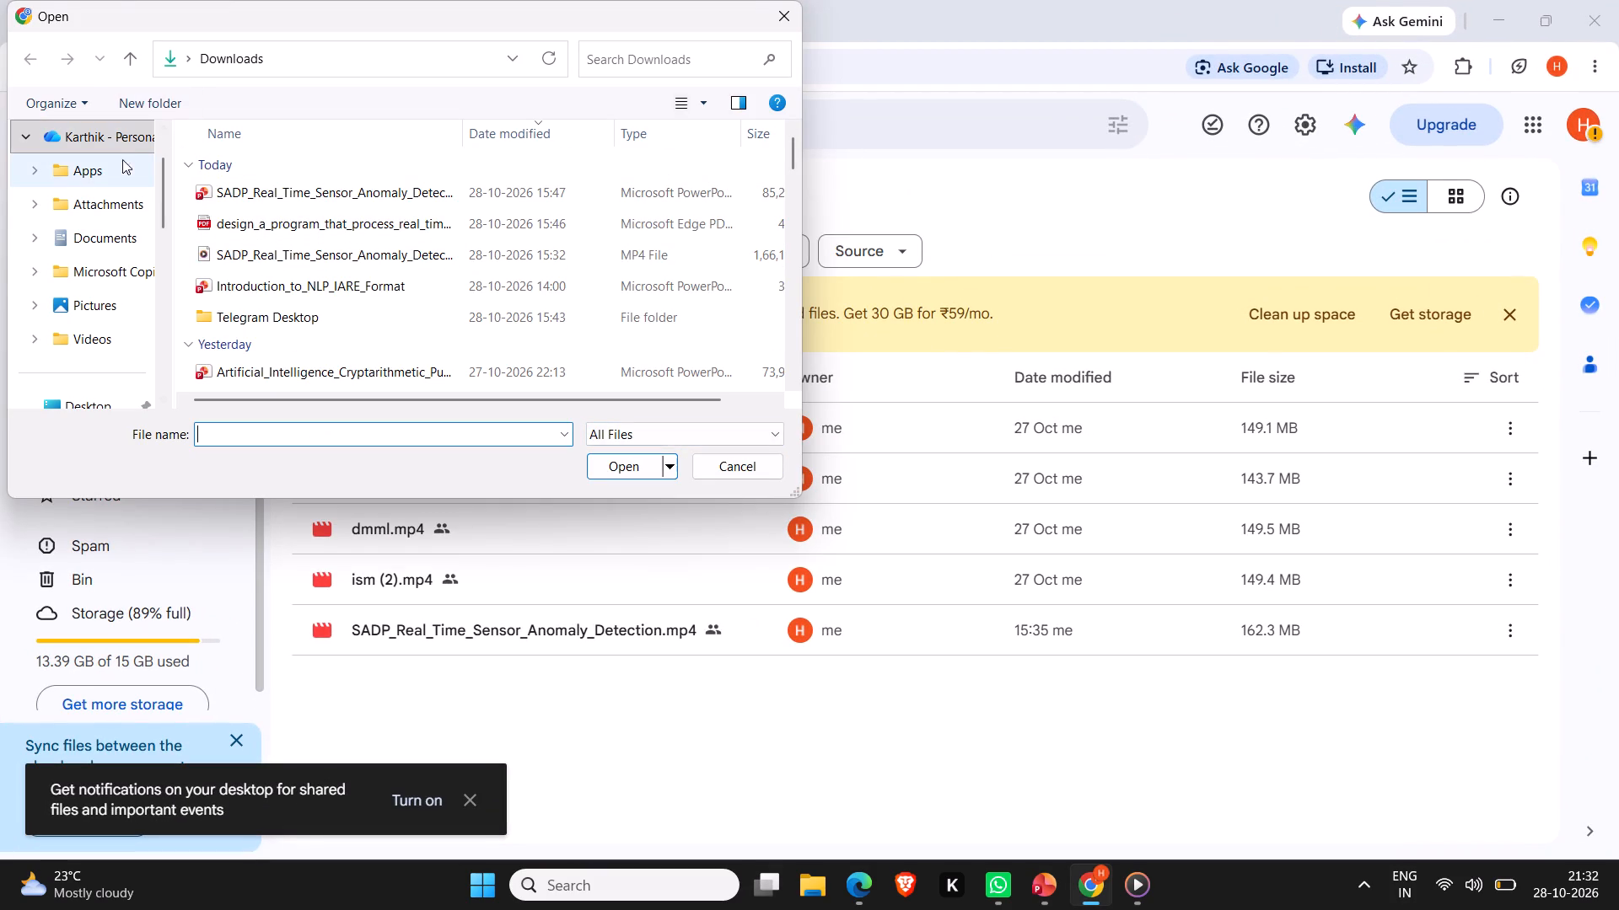
pyautogui.click(121, 153)
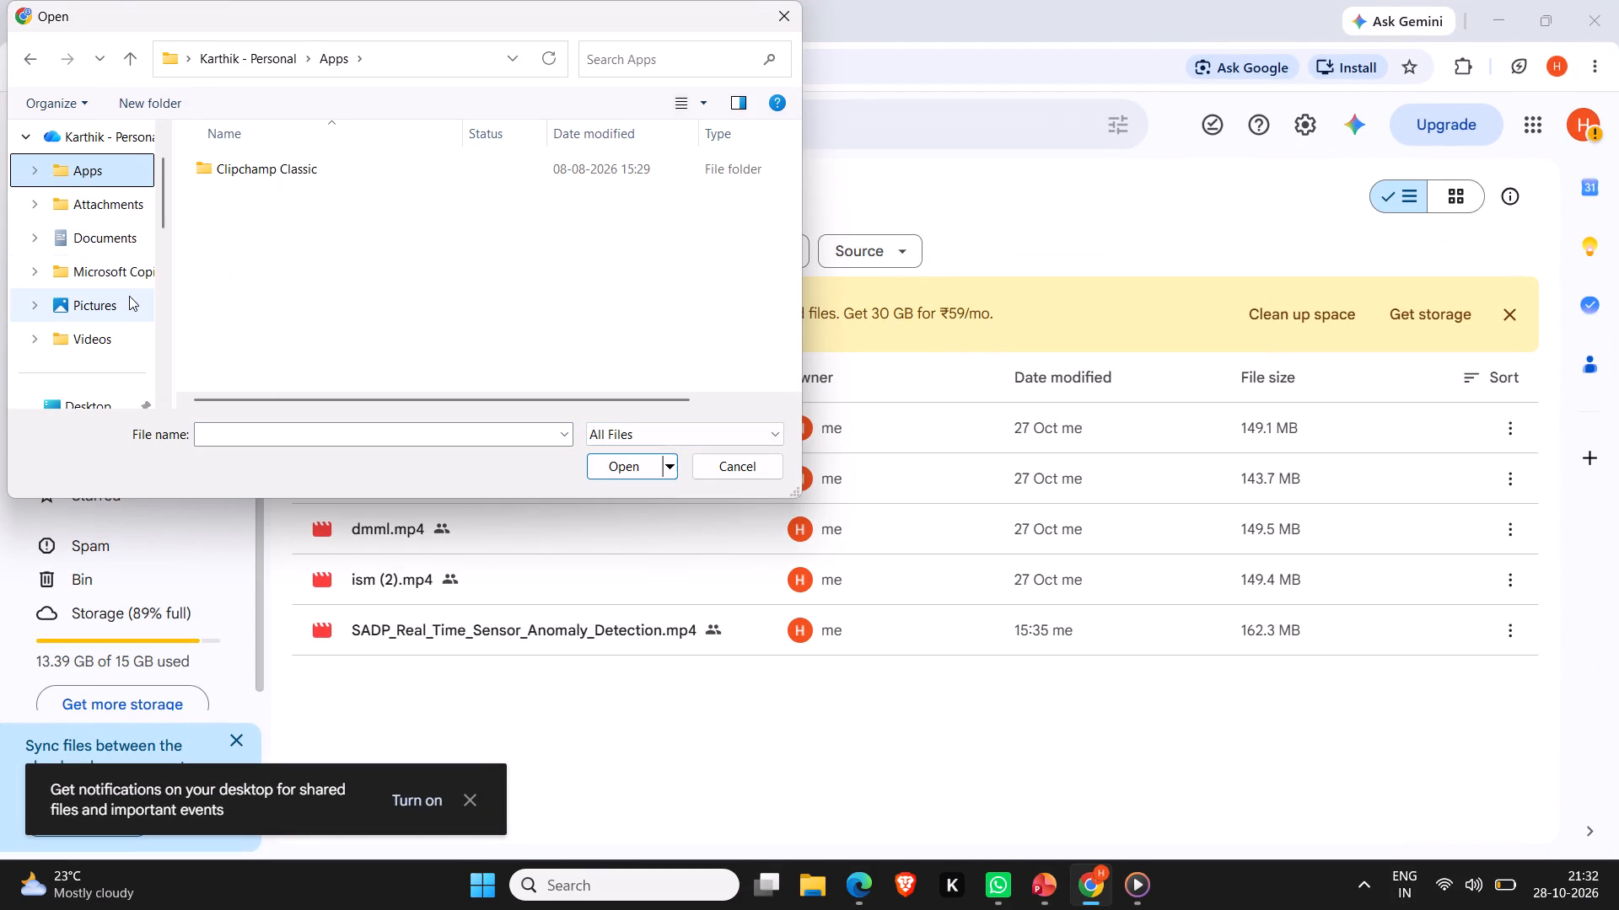
pyautogui.scroll(-1, 137, 92)
pyautogui.scroll(-1, 110, 260)
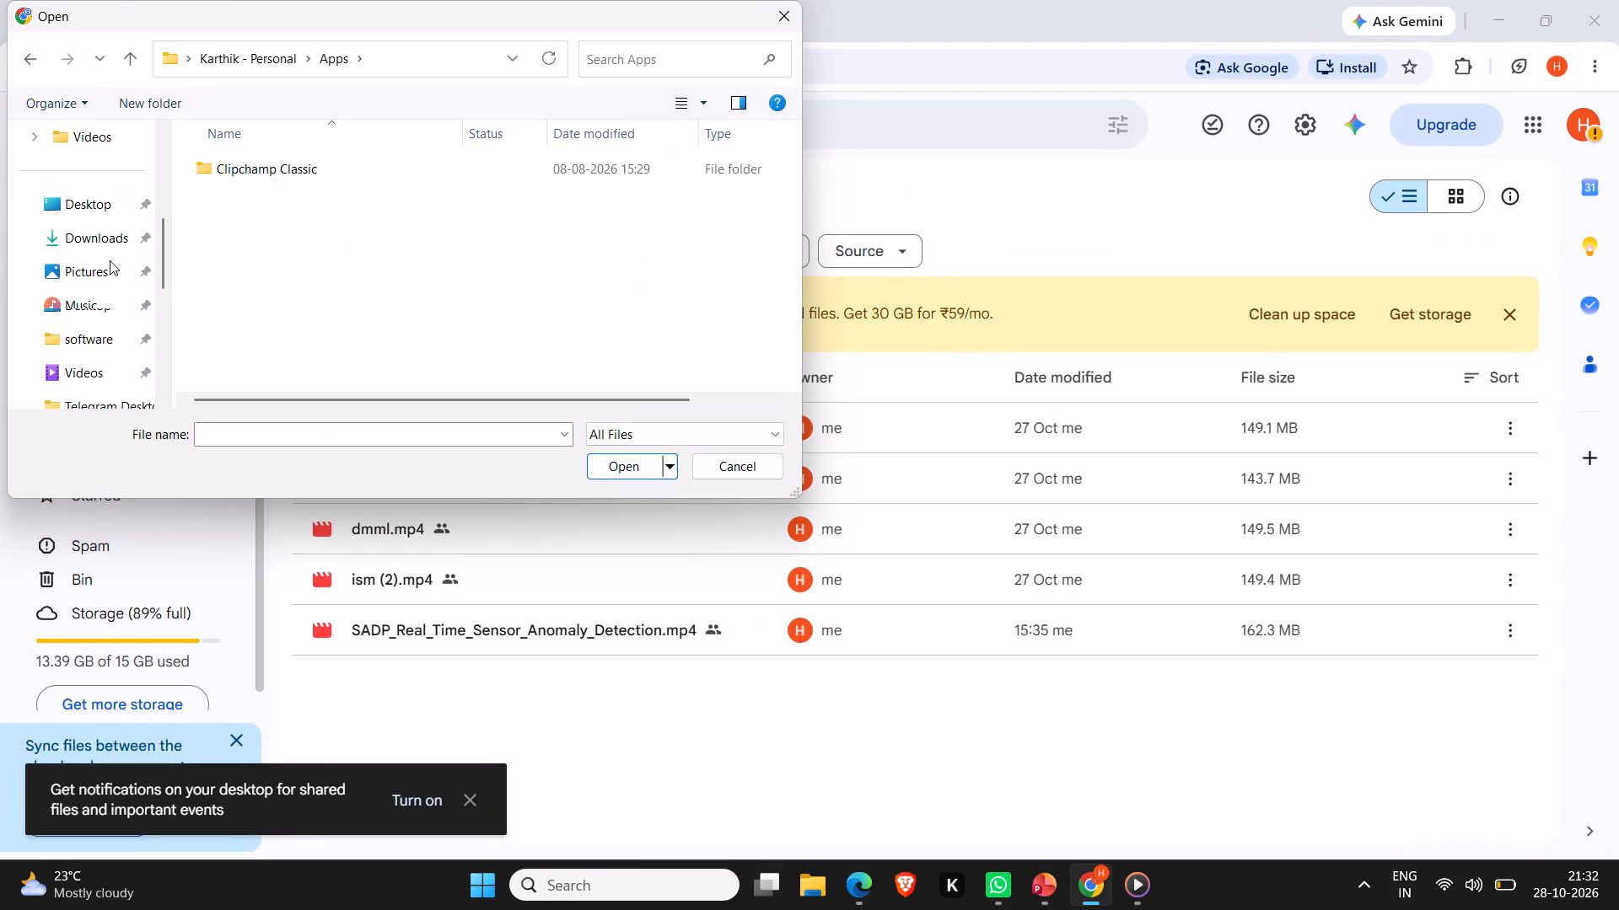
pyautogui.scroll(-1, 110, 260)
pyautogui.click(105, 222)
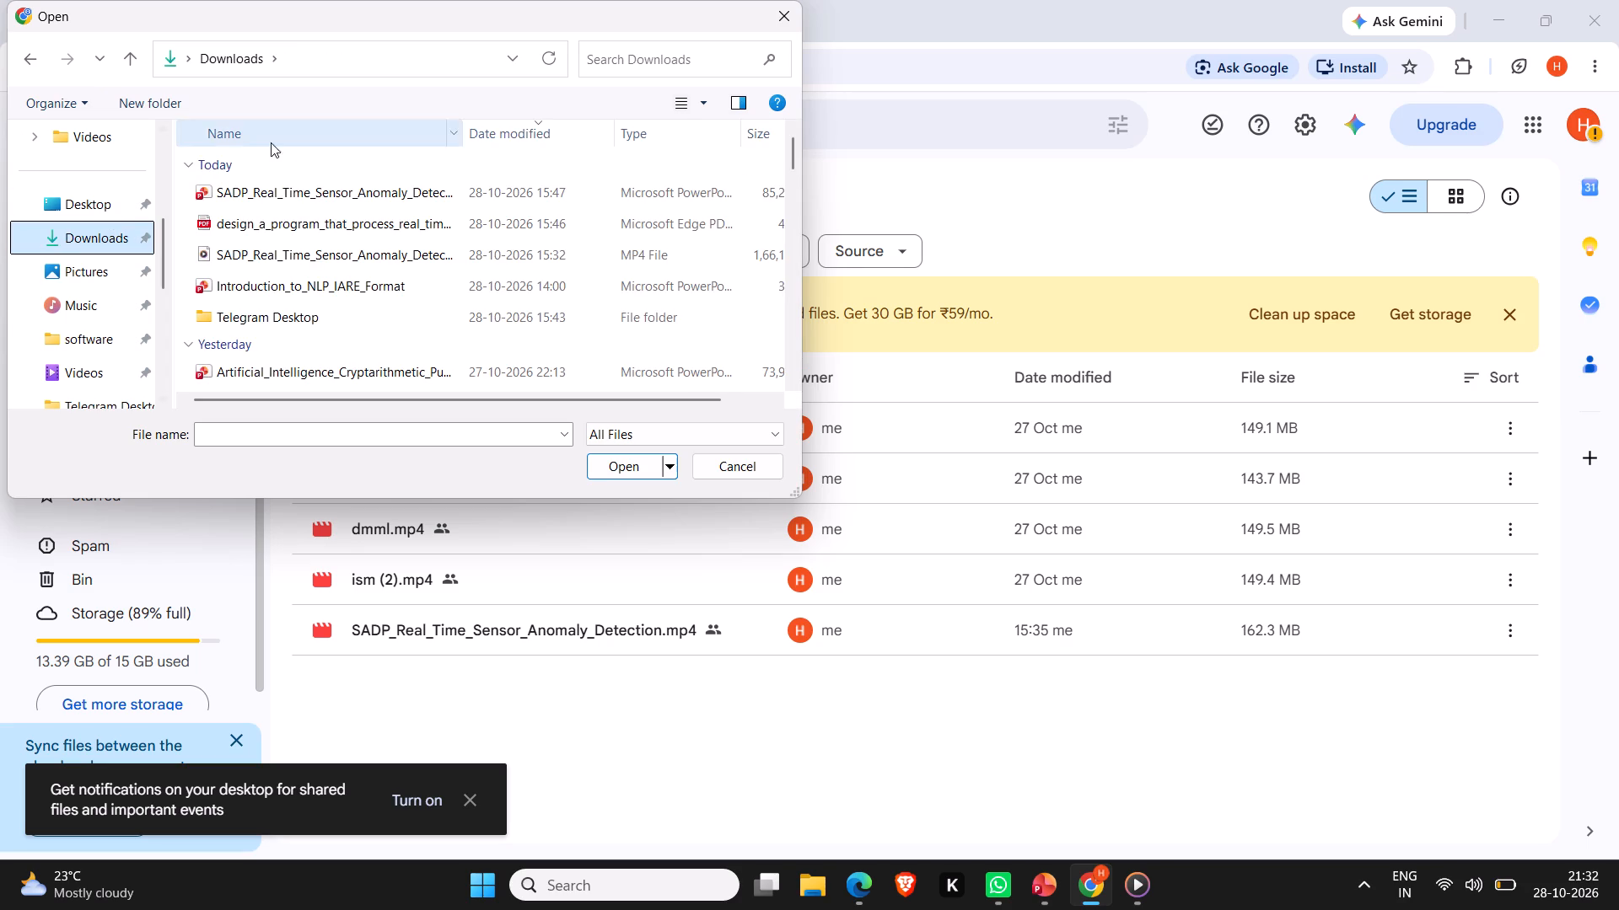
pyautogui.doubleClick(290, 310)
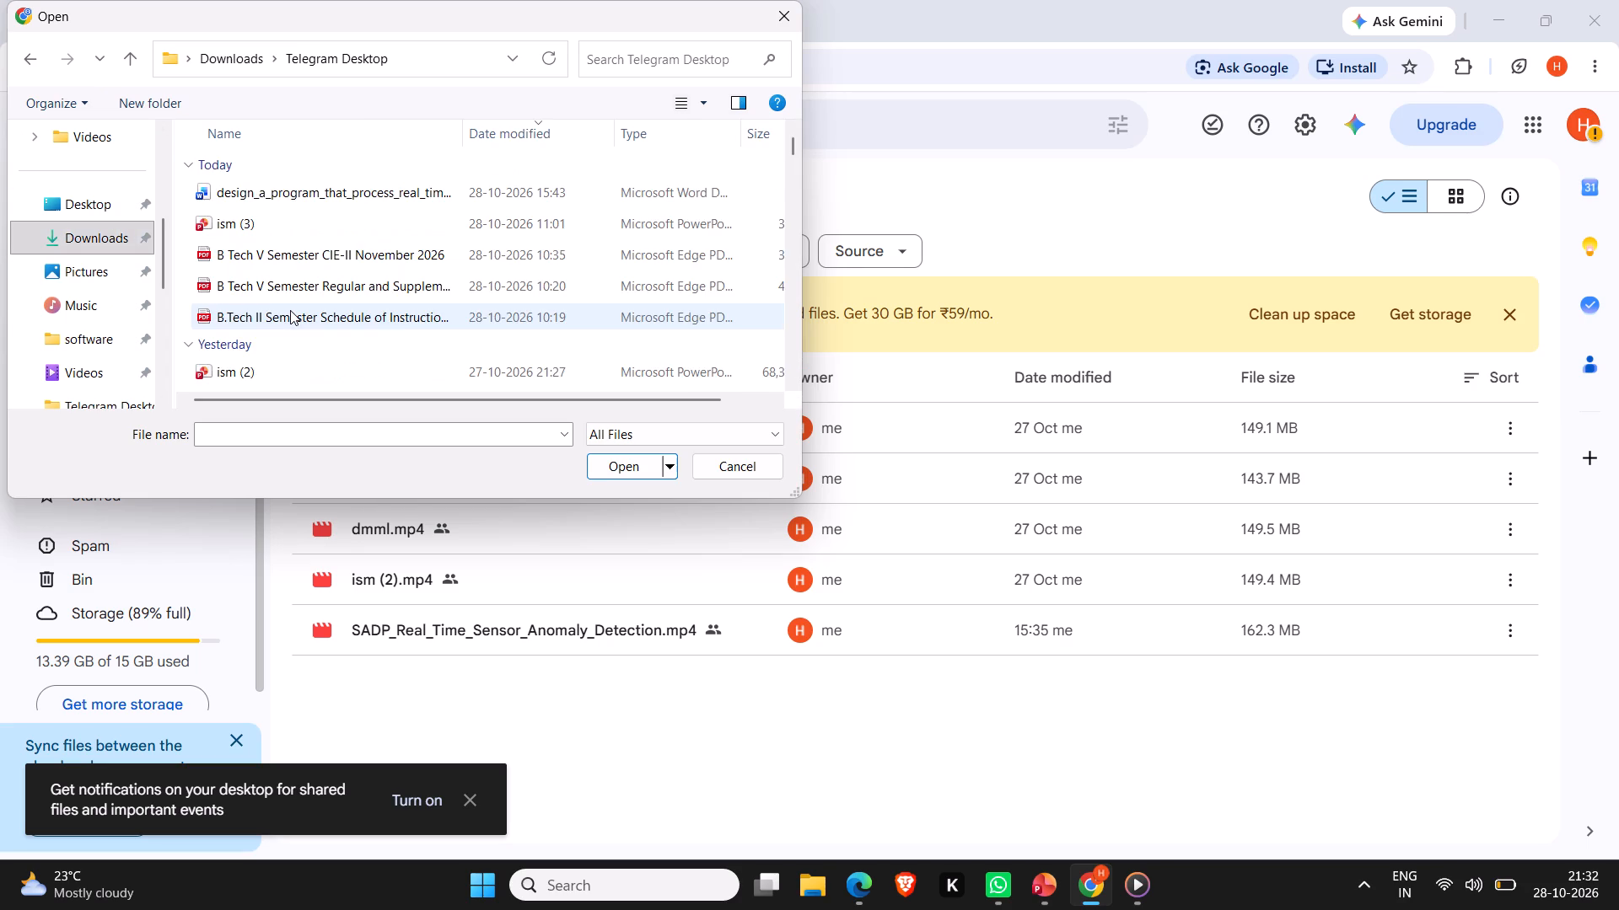
pyautogui.scroll(-3, 290, 297)
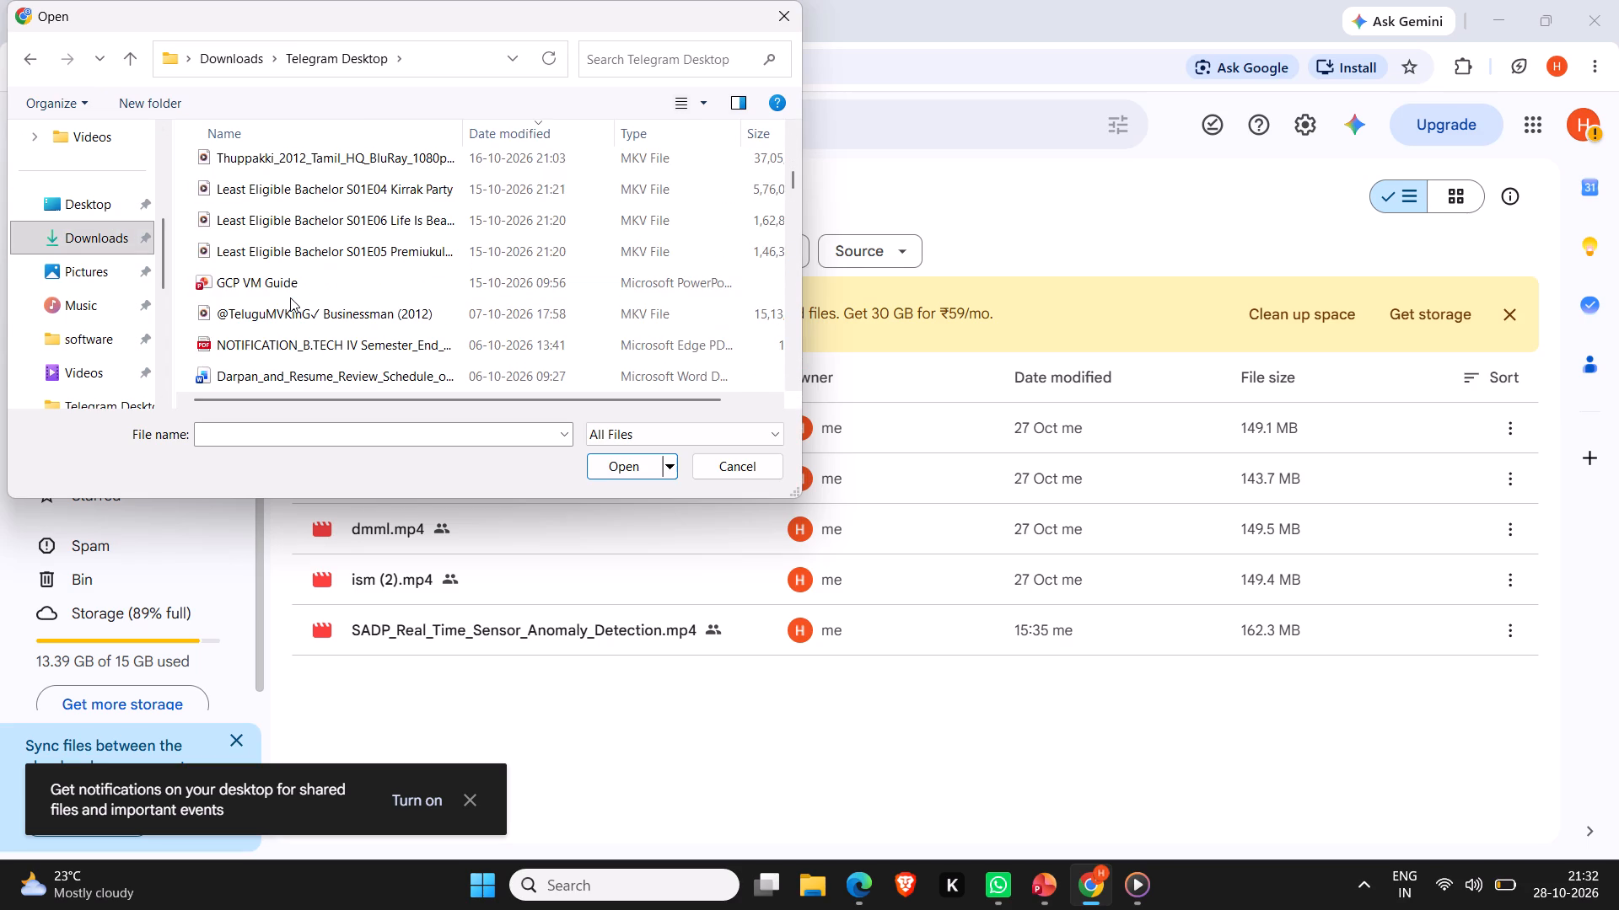
pyautogui.scroll(-1, 290, 297)
pyautogui.scroll(1, 290, 297)
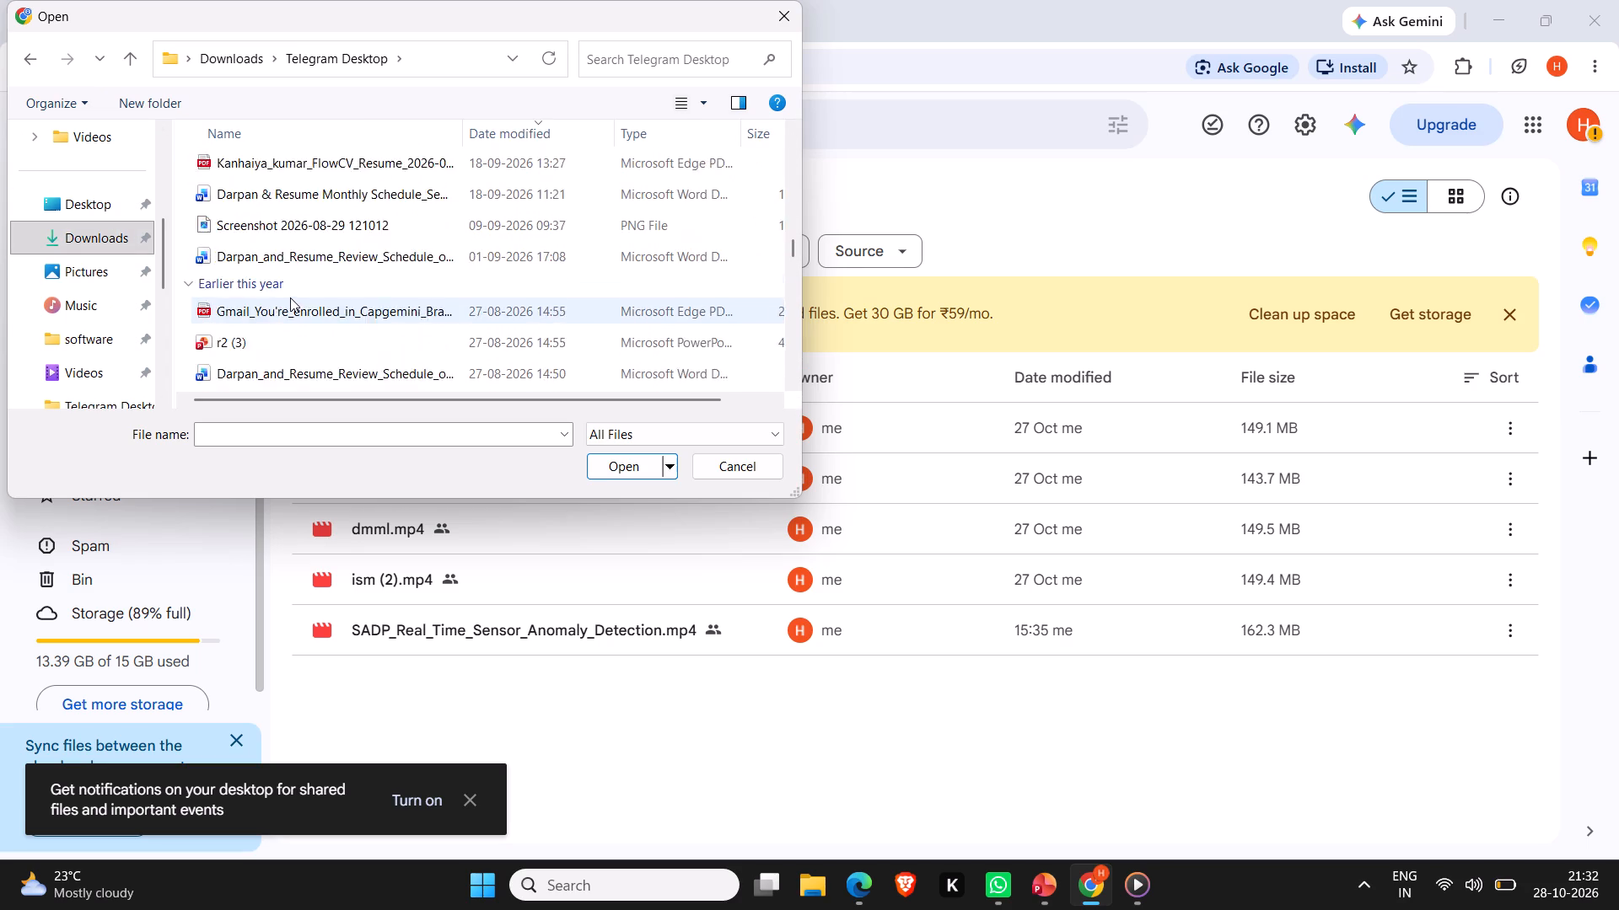
pyautogui.scroll(3, 290, 297)
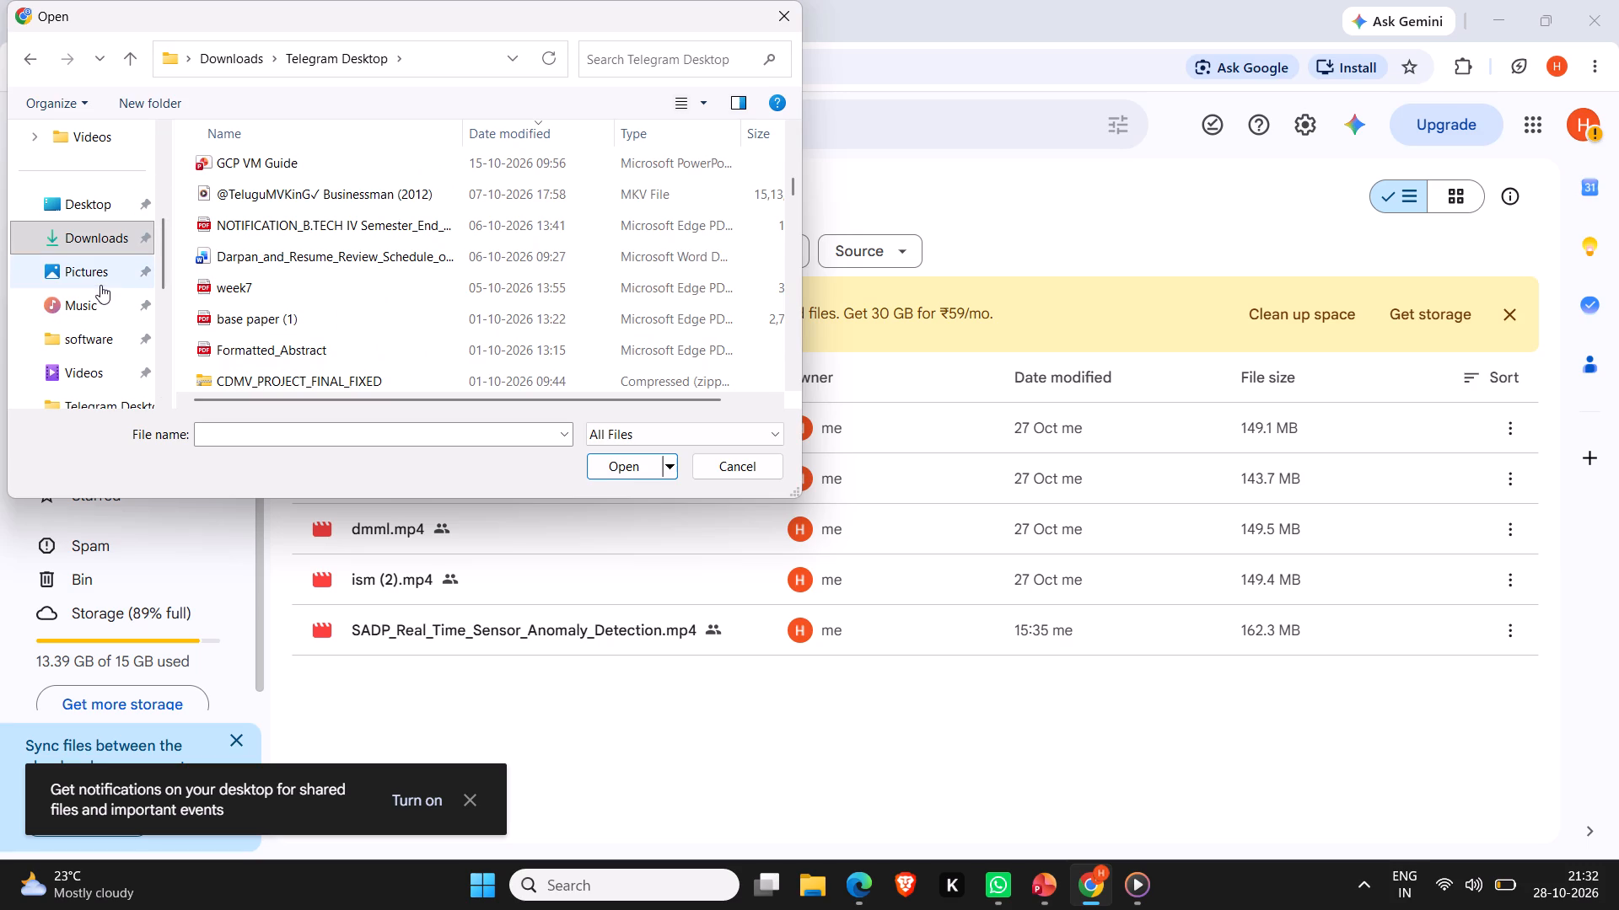
pyautogui.scroll(-1, 105, 323)
# Look through the New Volume (D:) and Windows (C:) drives for the exported video.
pyautogui.tripleClick(117, 298)
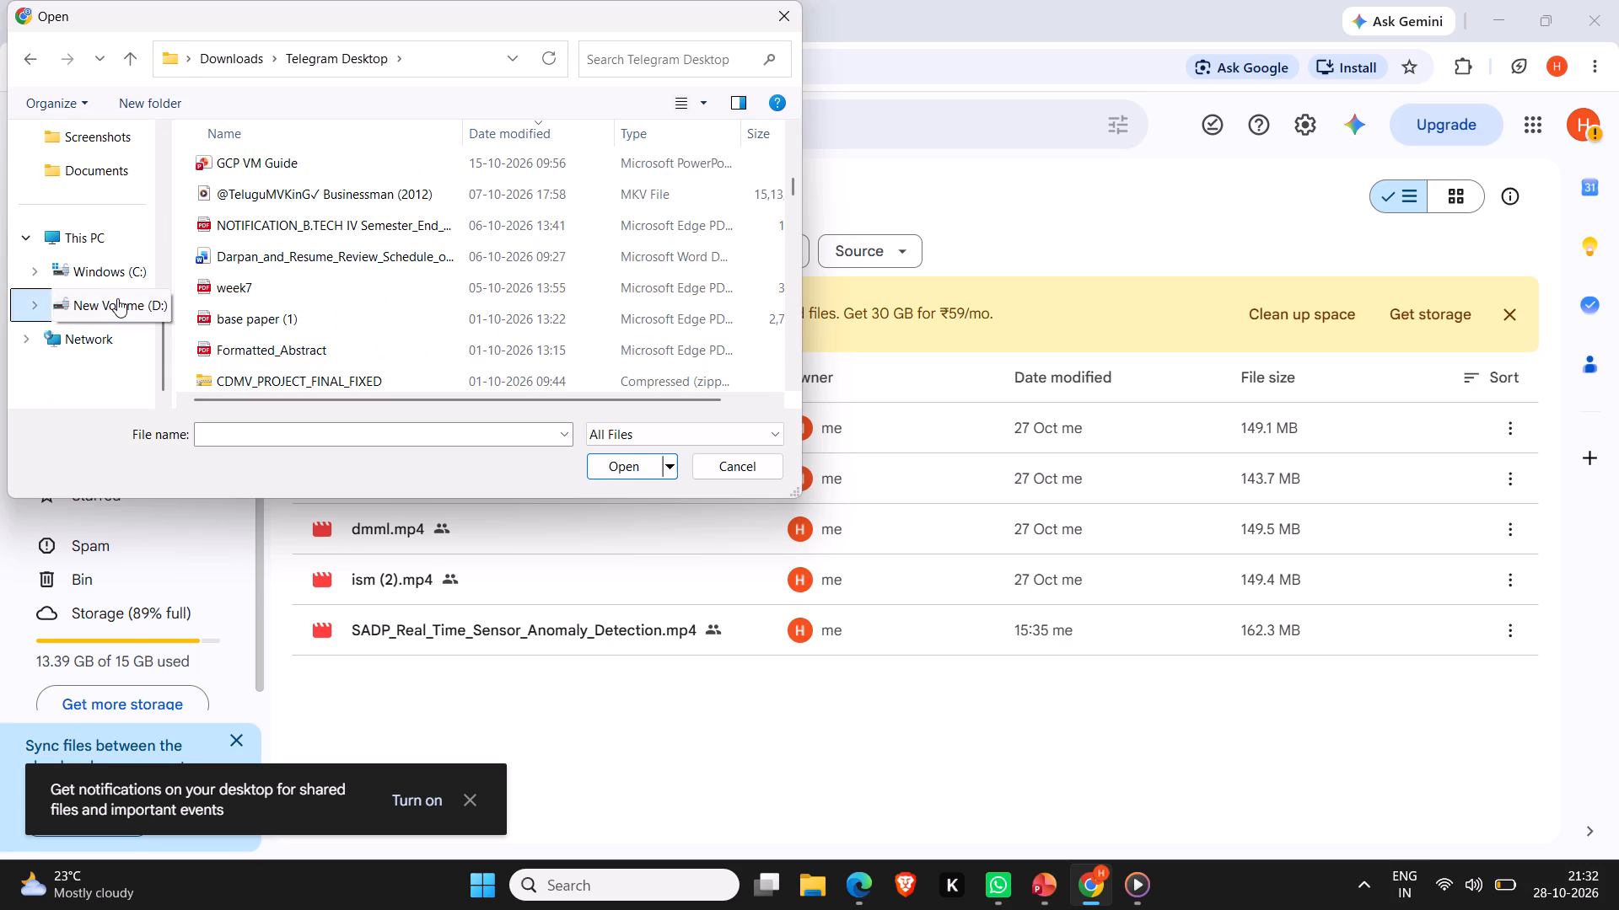
pyautogui.click(117, 276)
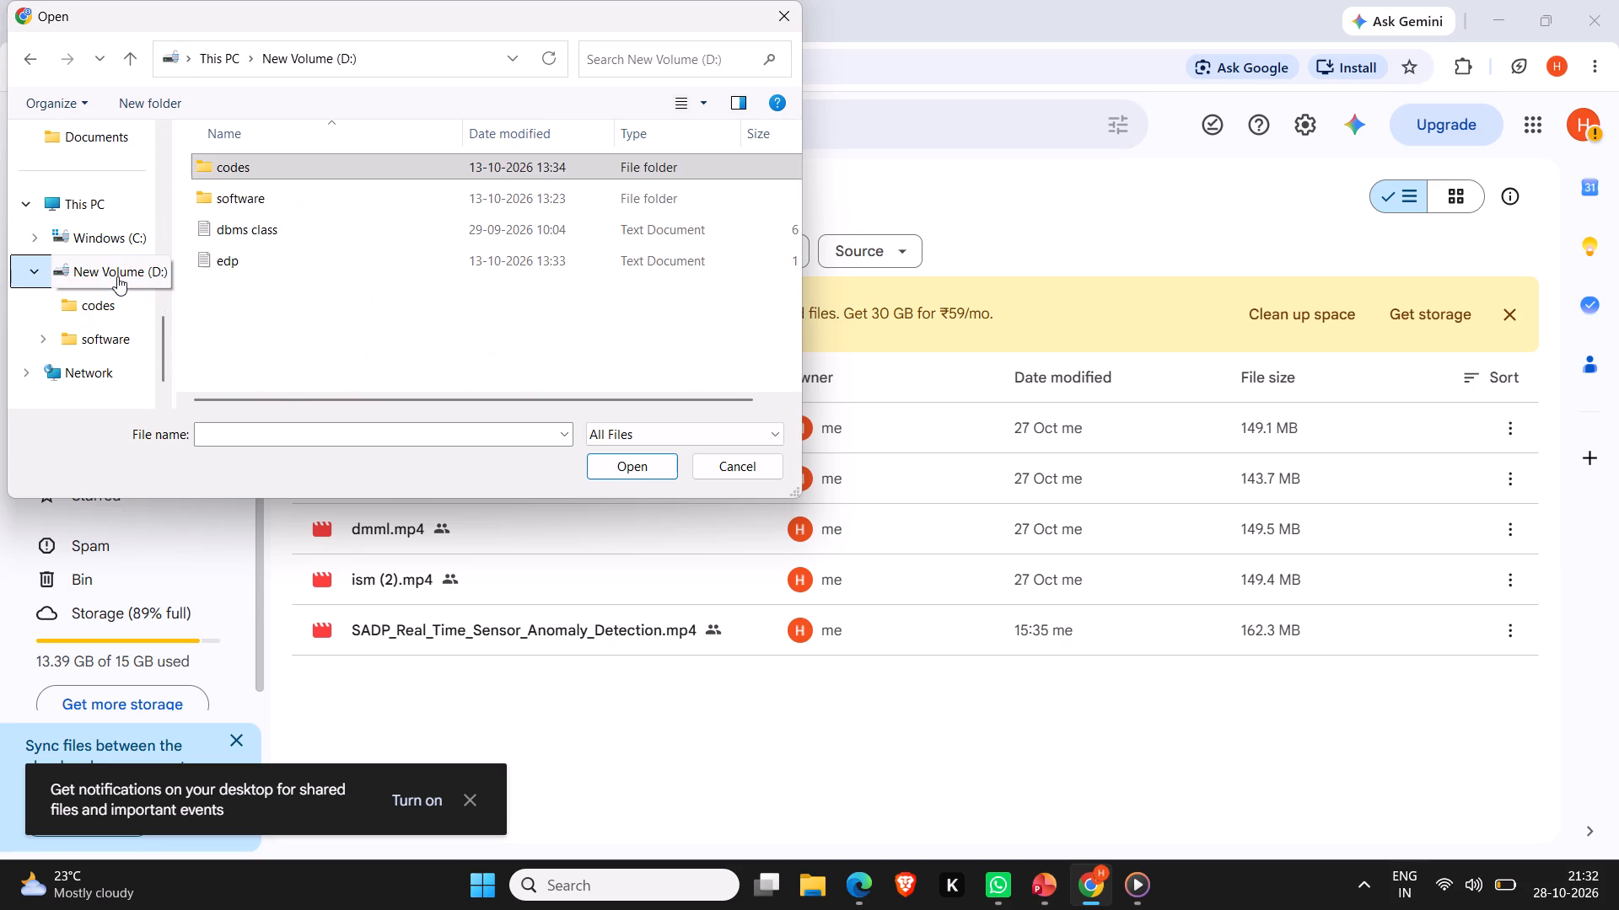
pyautogui.click(132, 246)
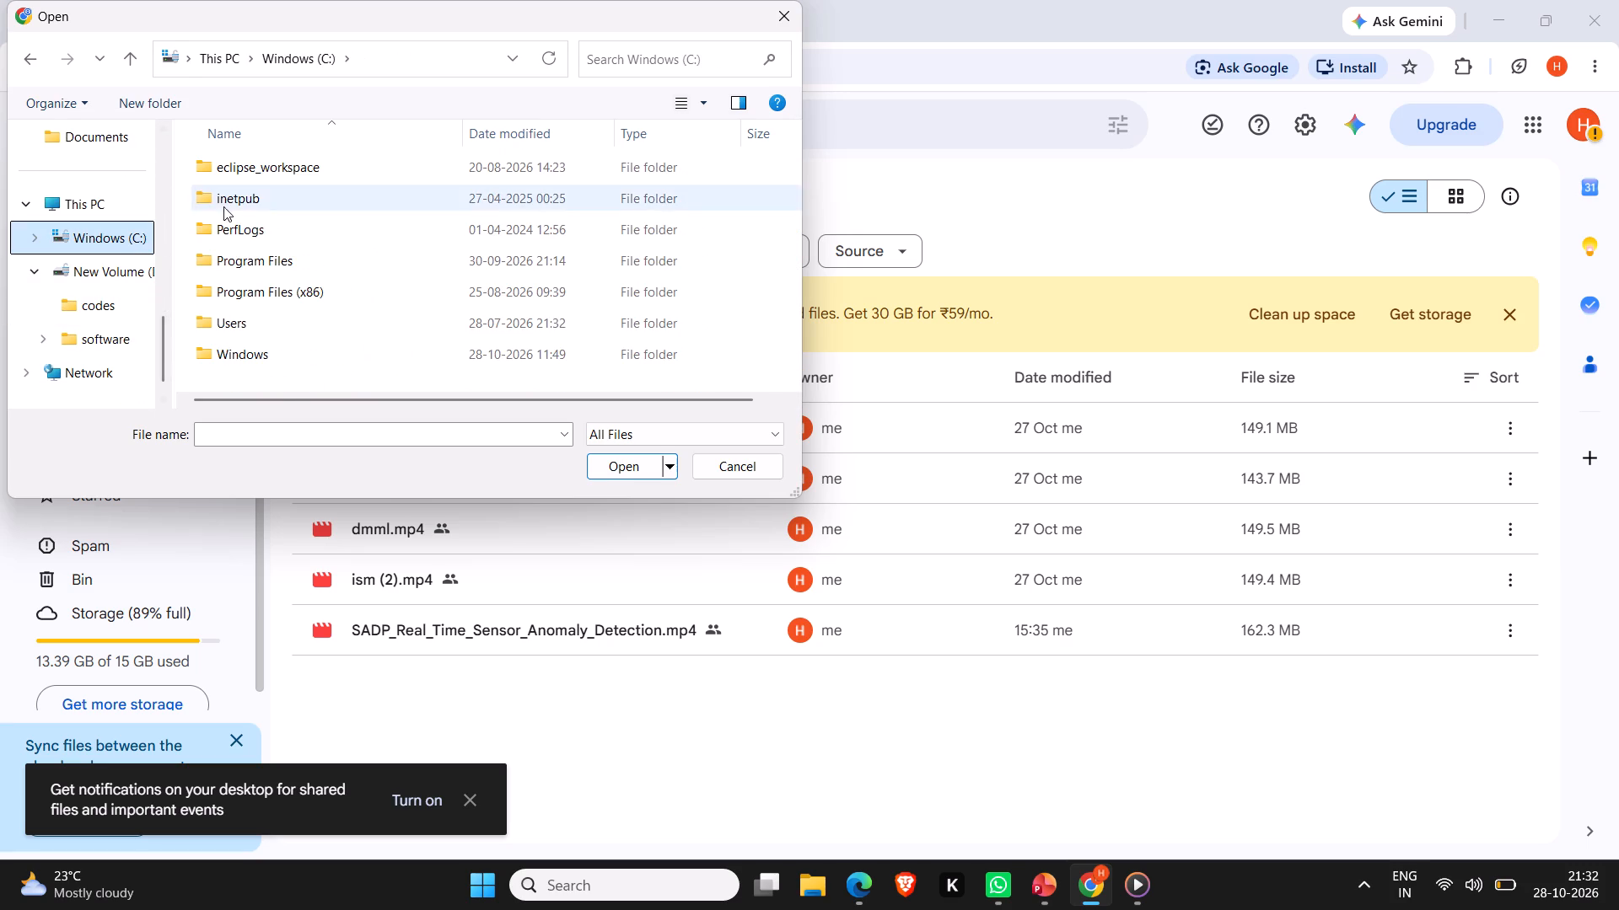
pyautogui.scroll(-1, 266, 231)
pyautogui.scroll(-1, 210, 340)
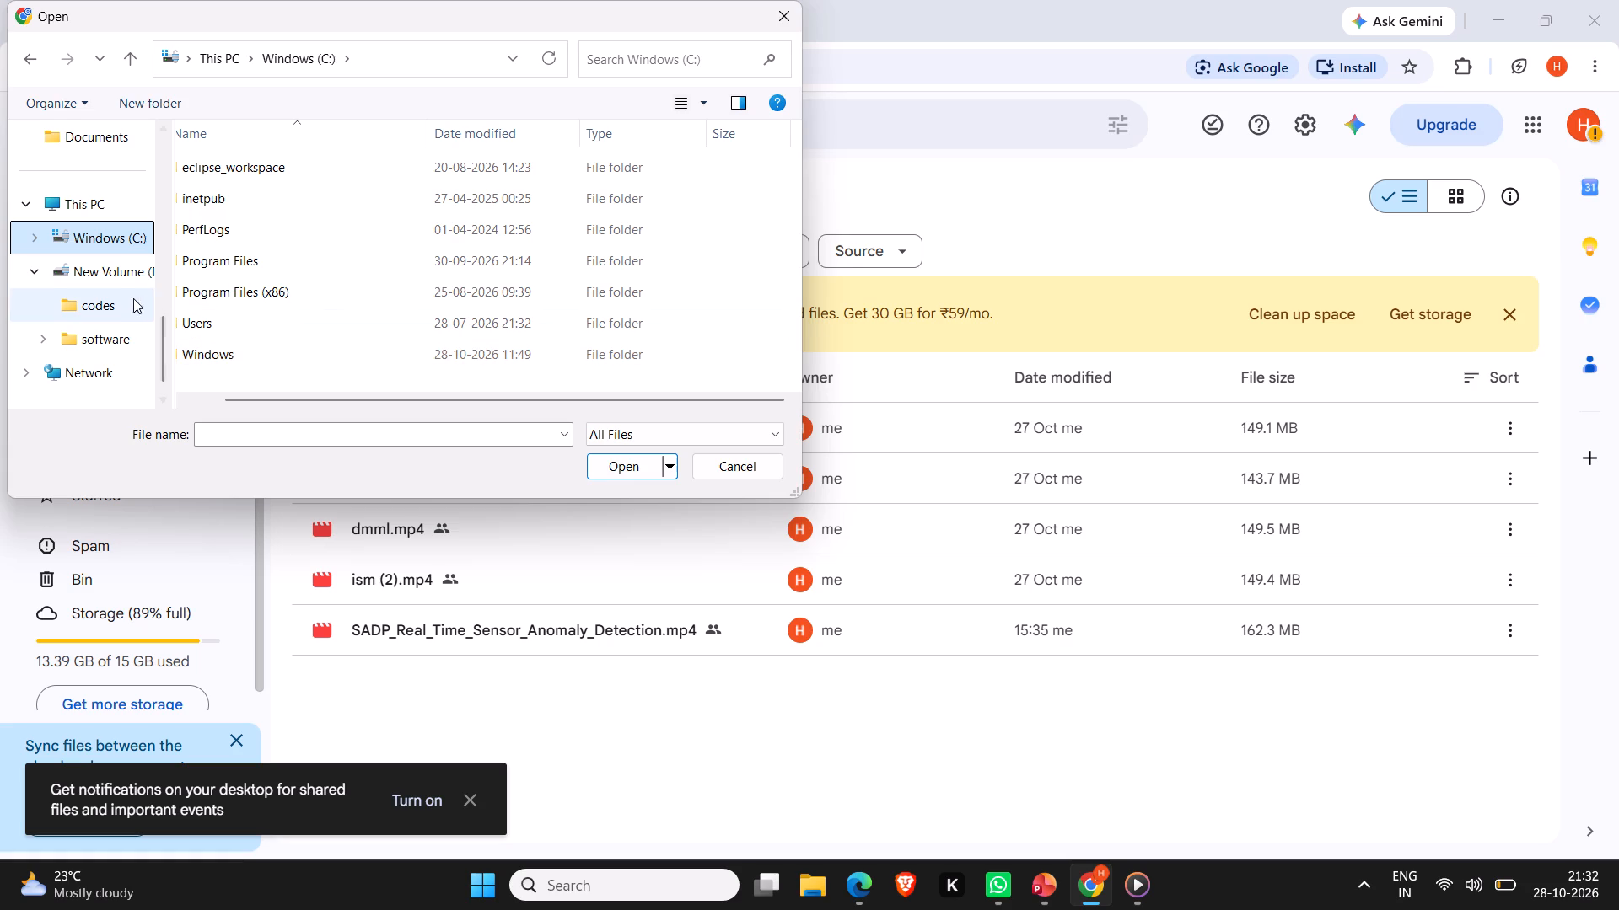
# Upload the edp text file from the New Volume (D:) drive to the aat 5 sem folder.
pyautogui.click(113, 279)
pyautogui.moveTo(254, 279); pyautogui.dragTo(263, 274)
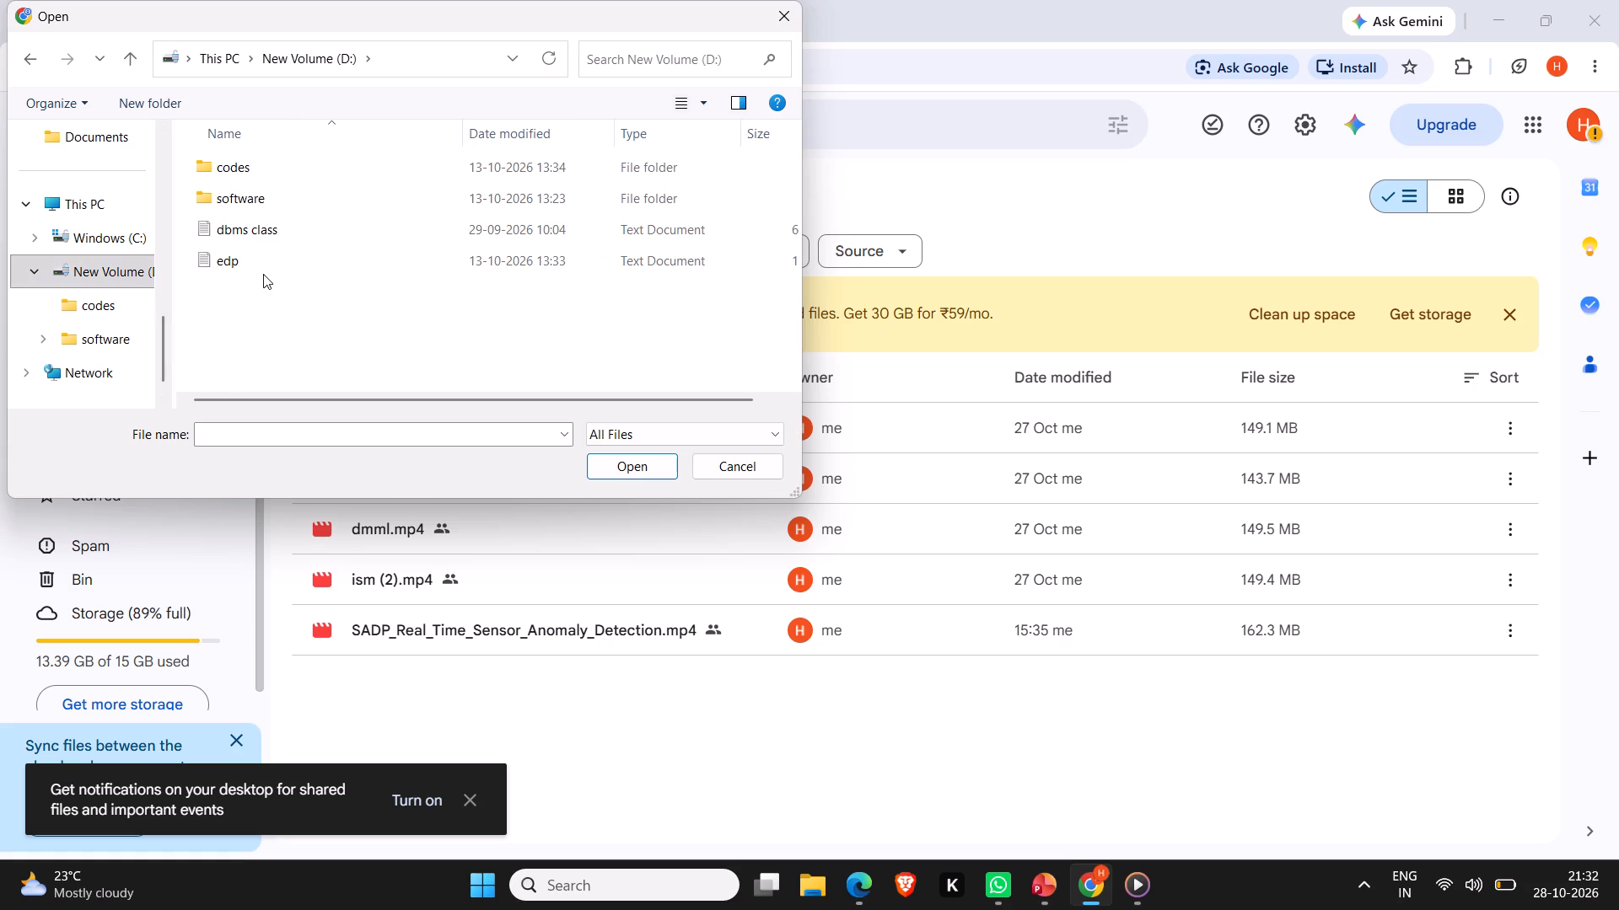
pyautogui.doubleClick(279, 262)
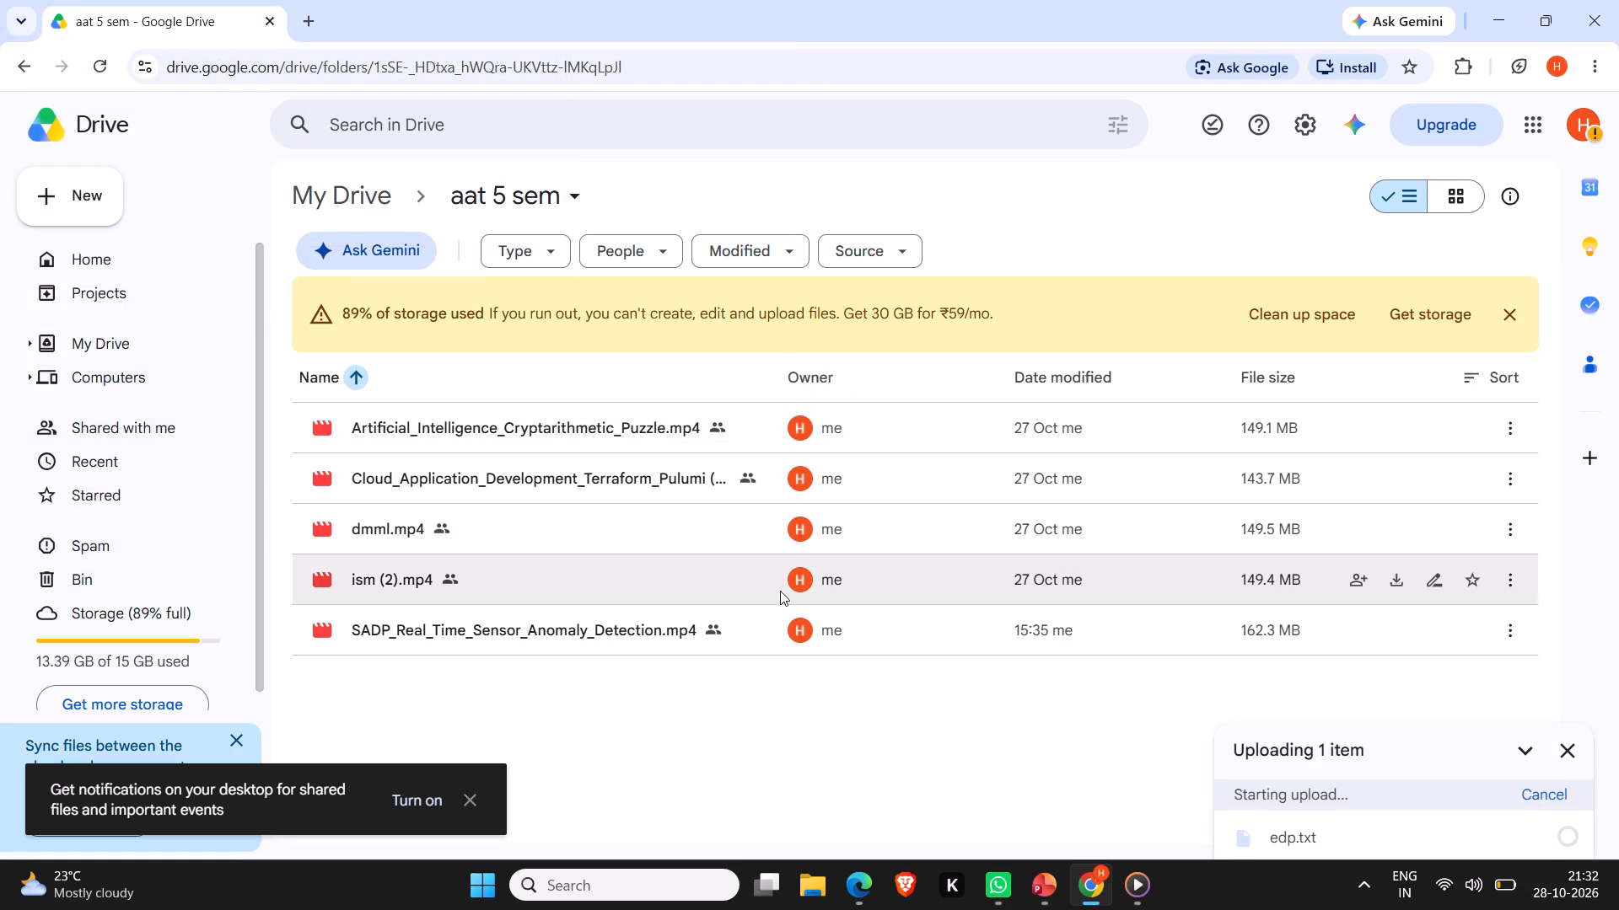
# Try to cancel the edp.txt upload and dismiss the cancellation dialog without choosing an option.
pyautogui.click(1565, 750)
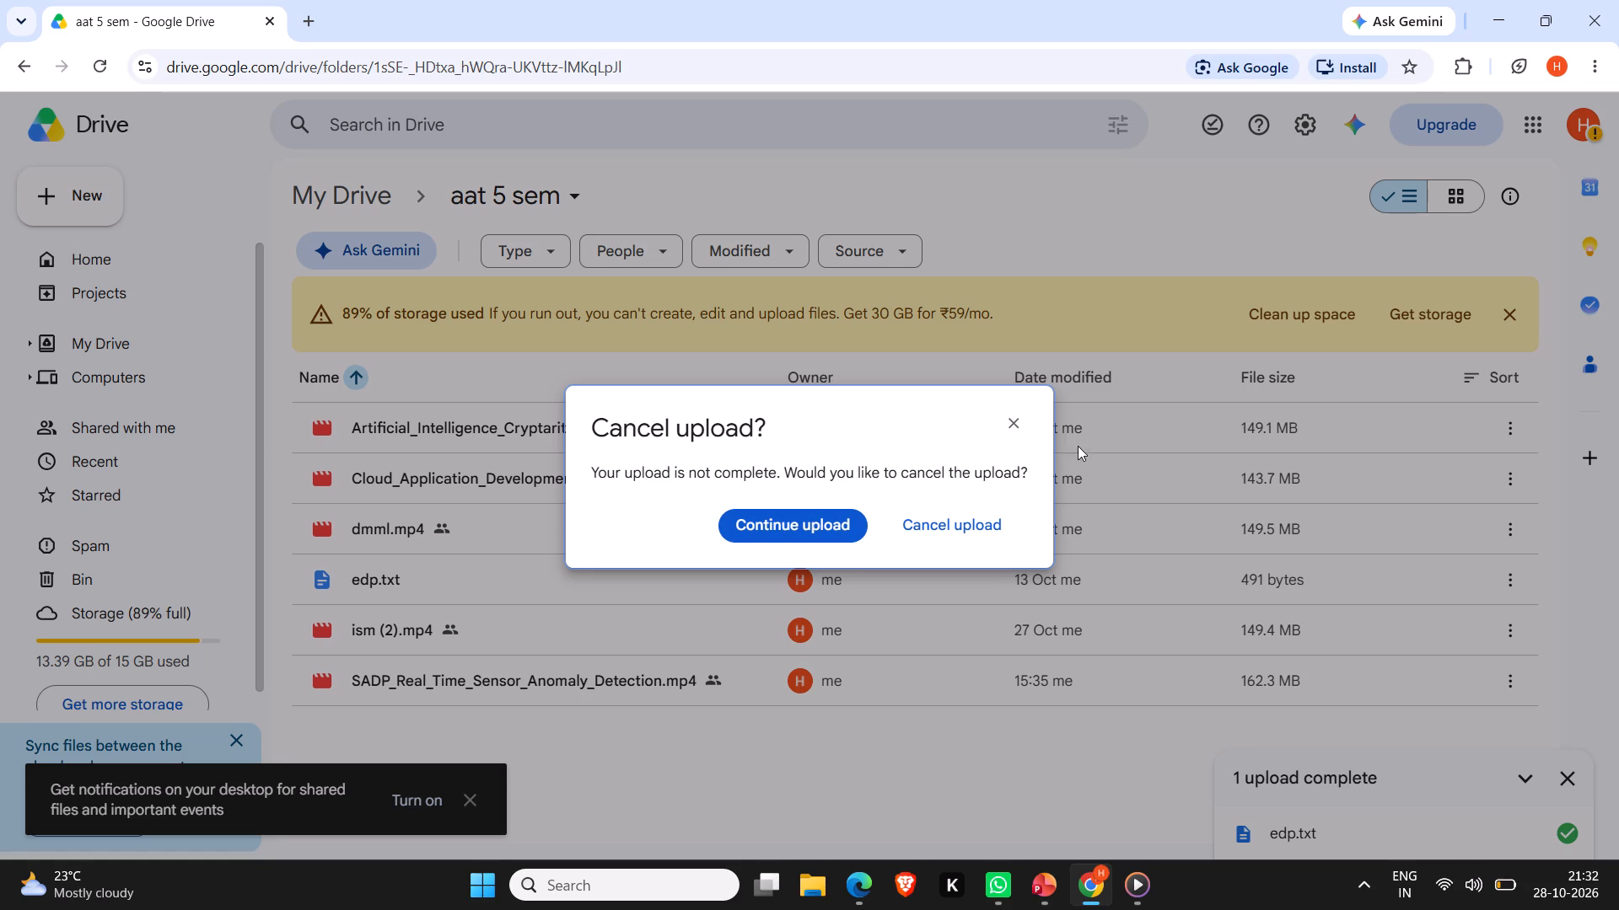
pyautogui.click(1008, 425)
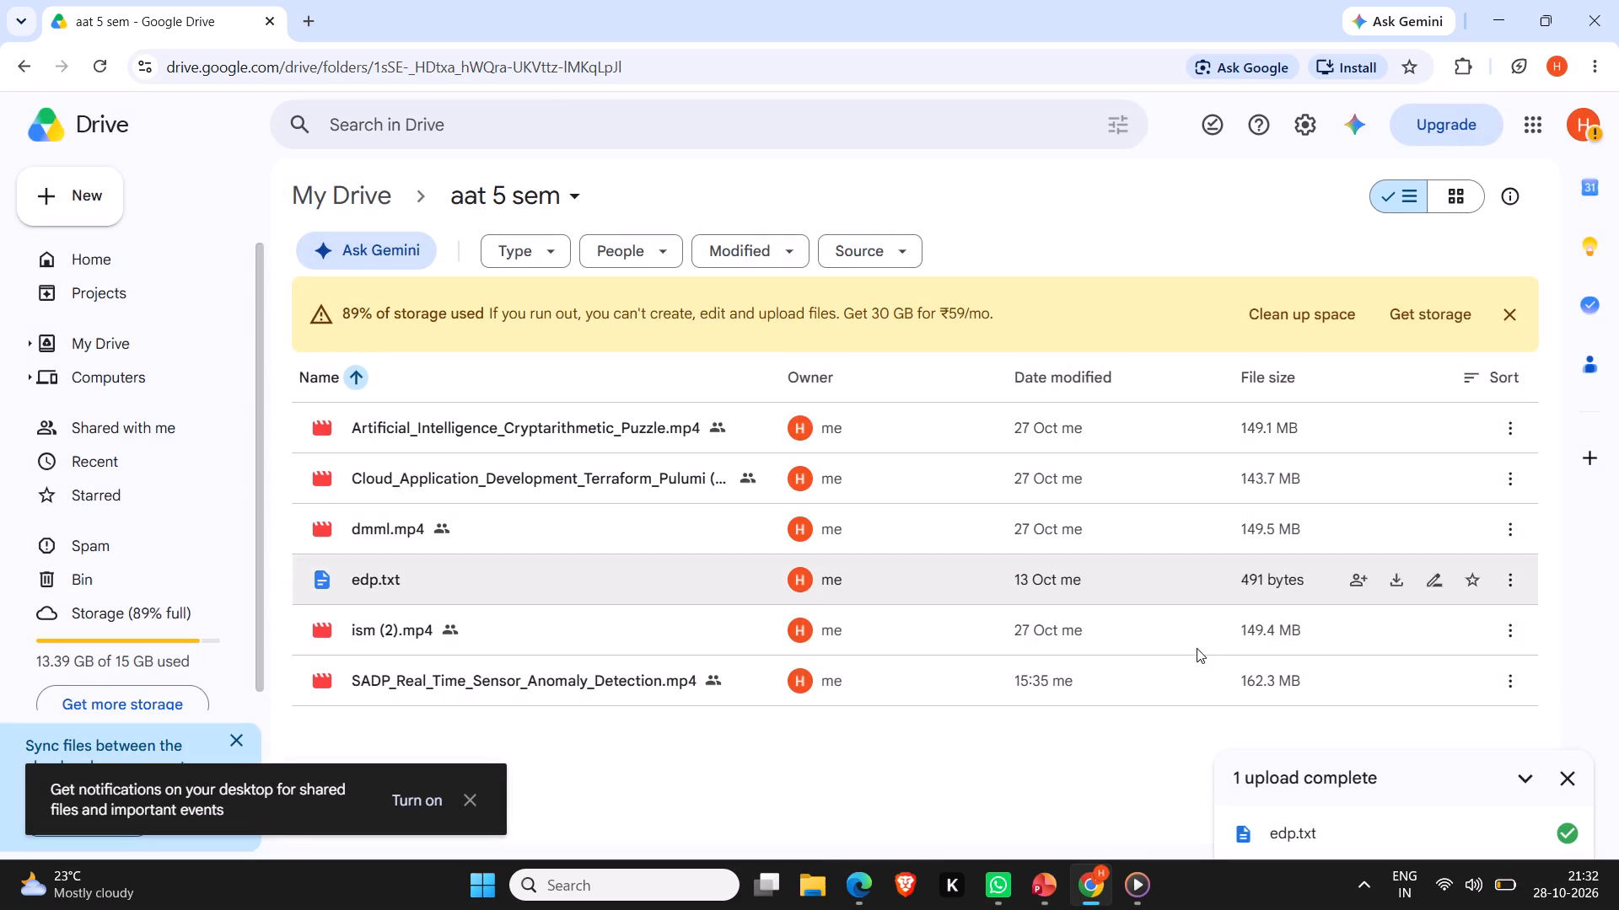
# Dismiss the storage notice above the aat 5 sem file list.
pyautogui.scroll(2, 853, 554)
pyautogui.scroll(3, 588, 340)
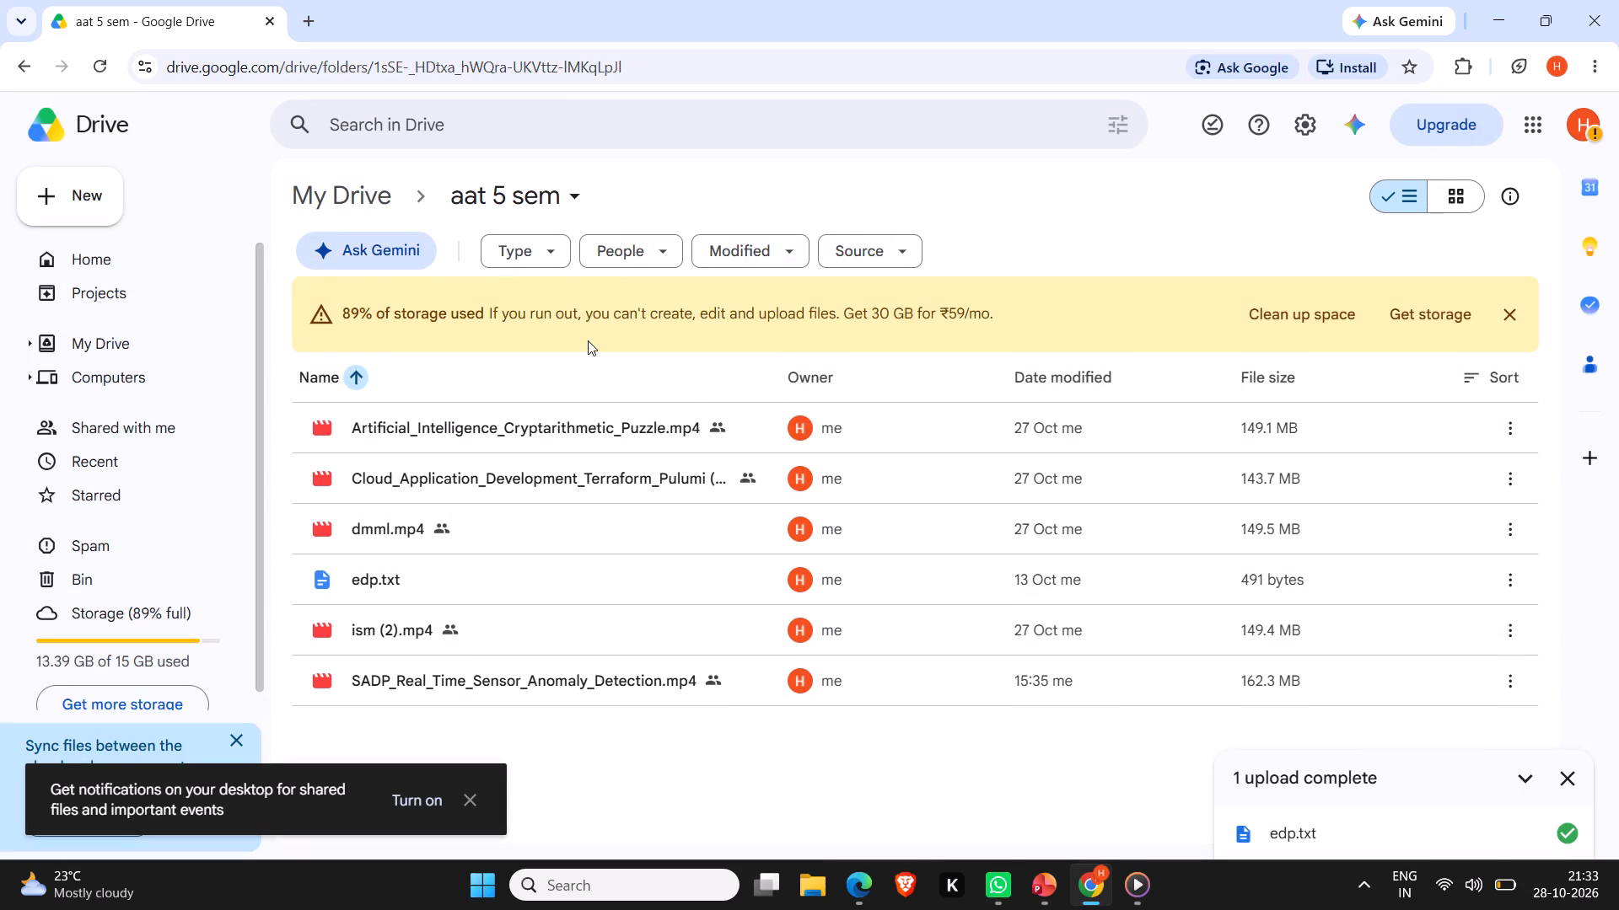
pyautogui.click(1501, 320)
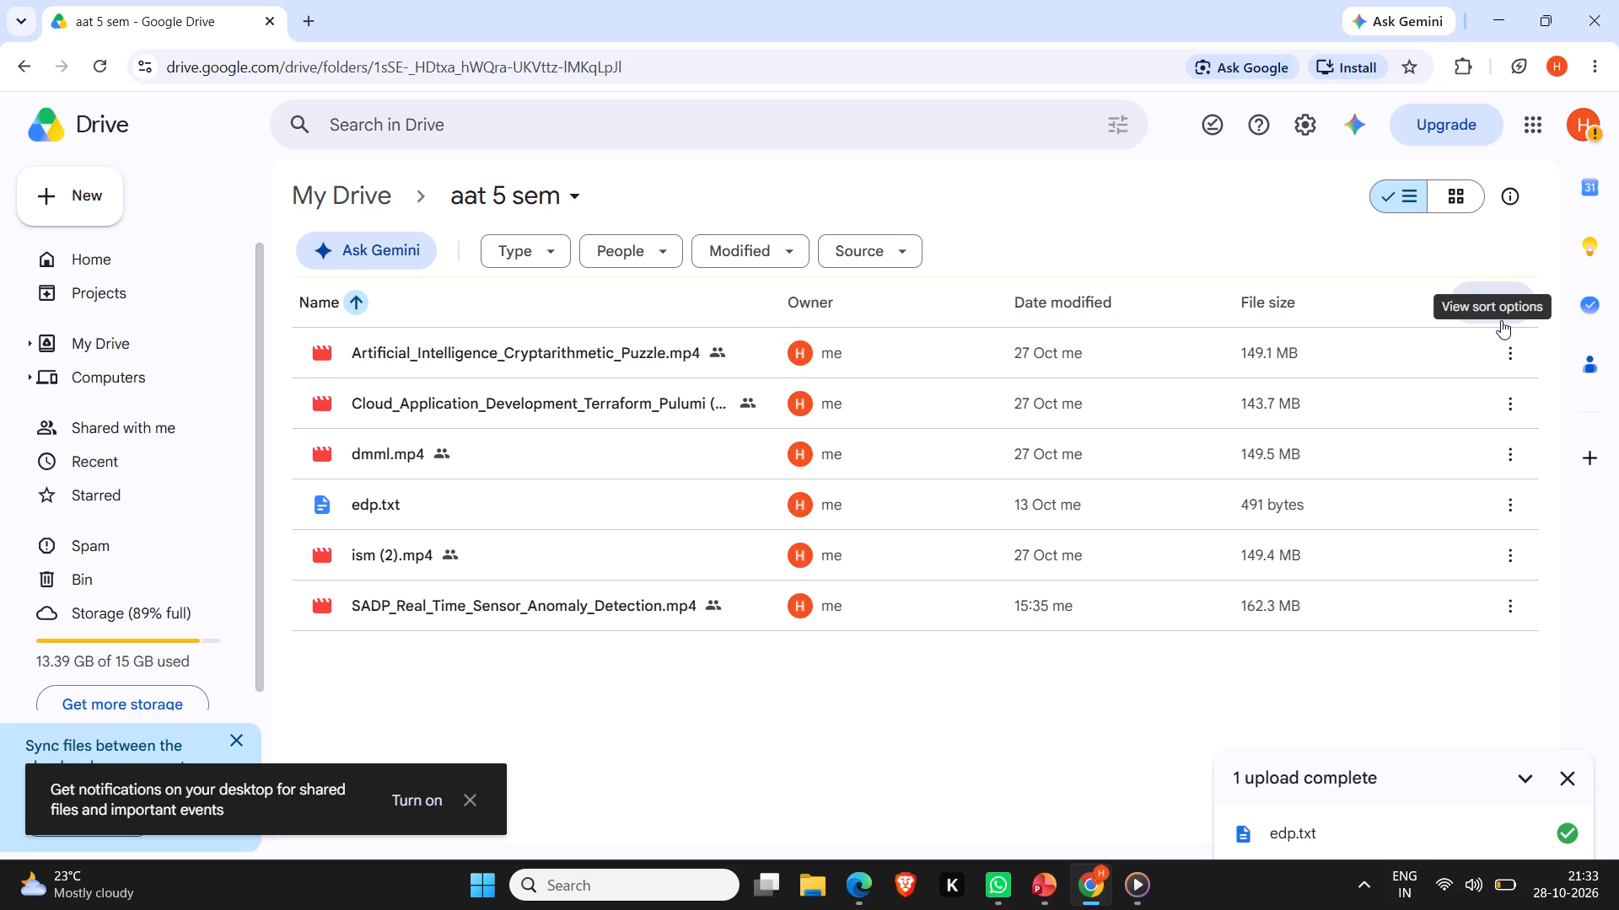
pyautogui.scroll(3, 1501, 320)
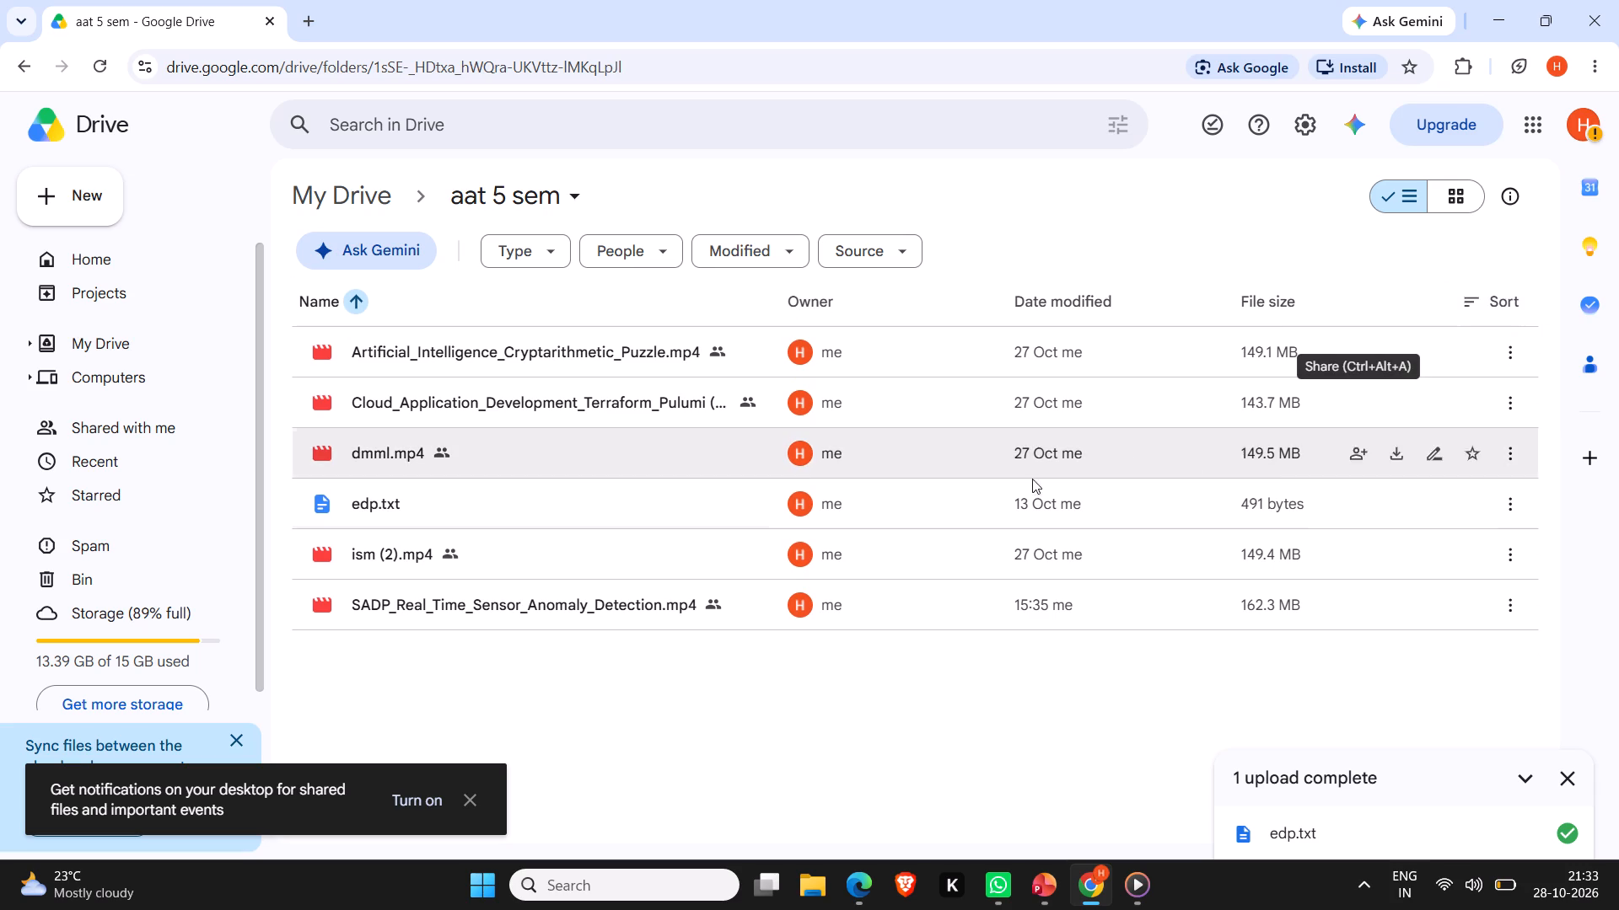
# Preview edp.txt, check the video export's progress in PowerPoint, and close the preview in Google Drive.
pyautogui.doubleClick(303, 507)
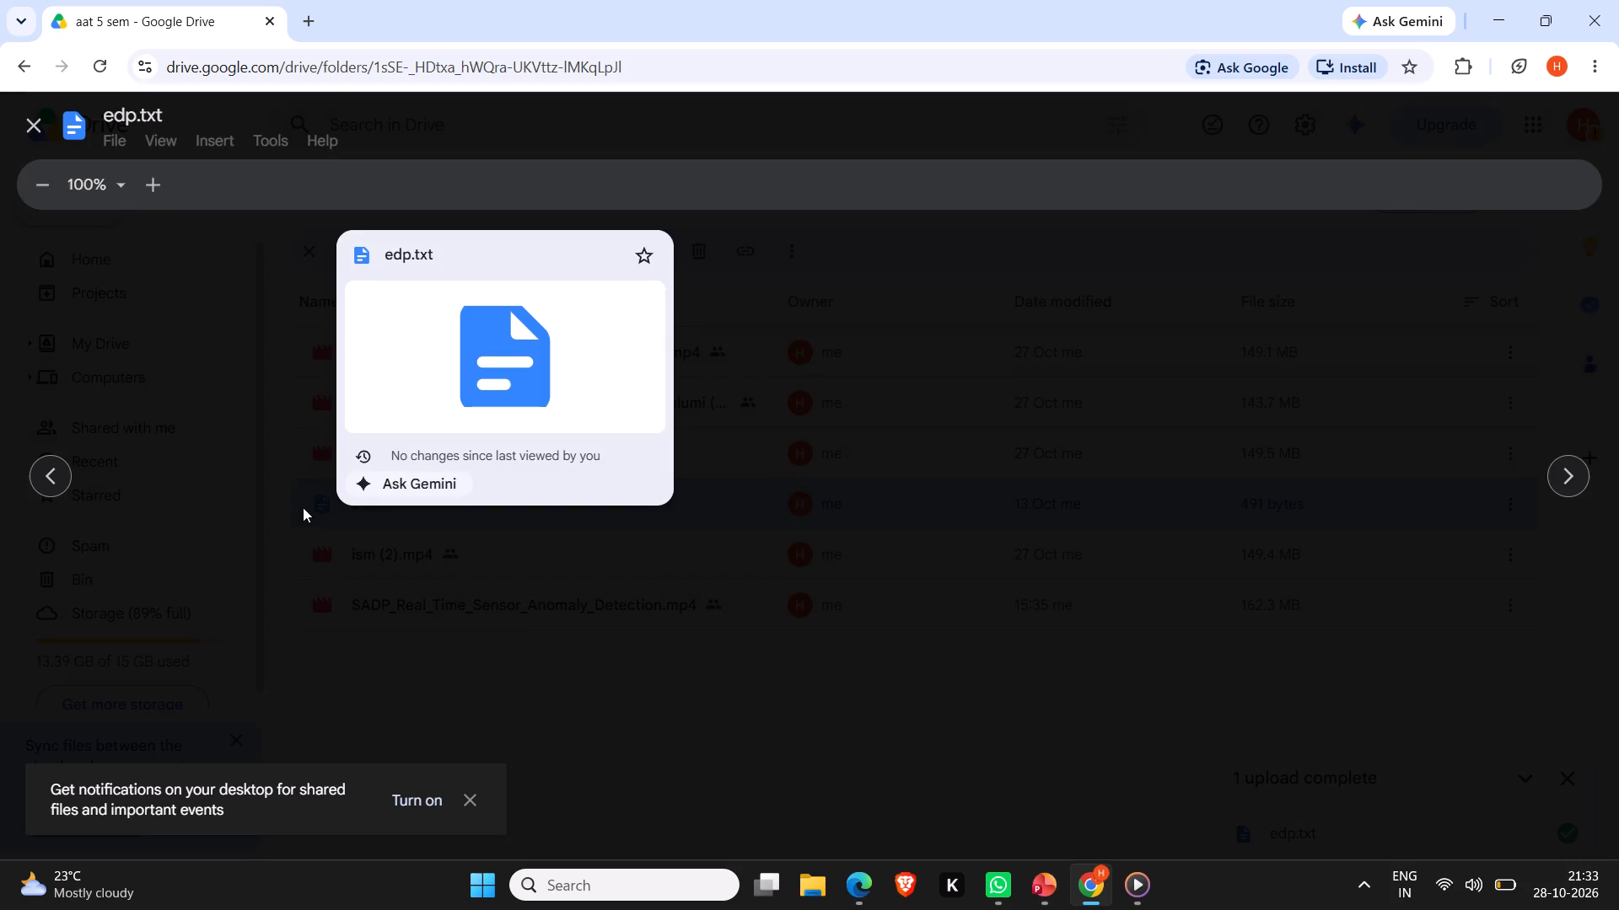
pyautogui.click(851, 426)
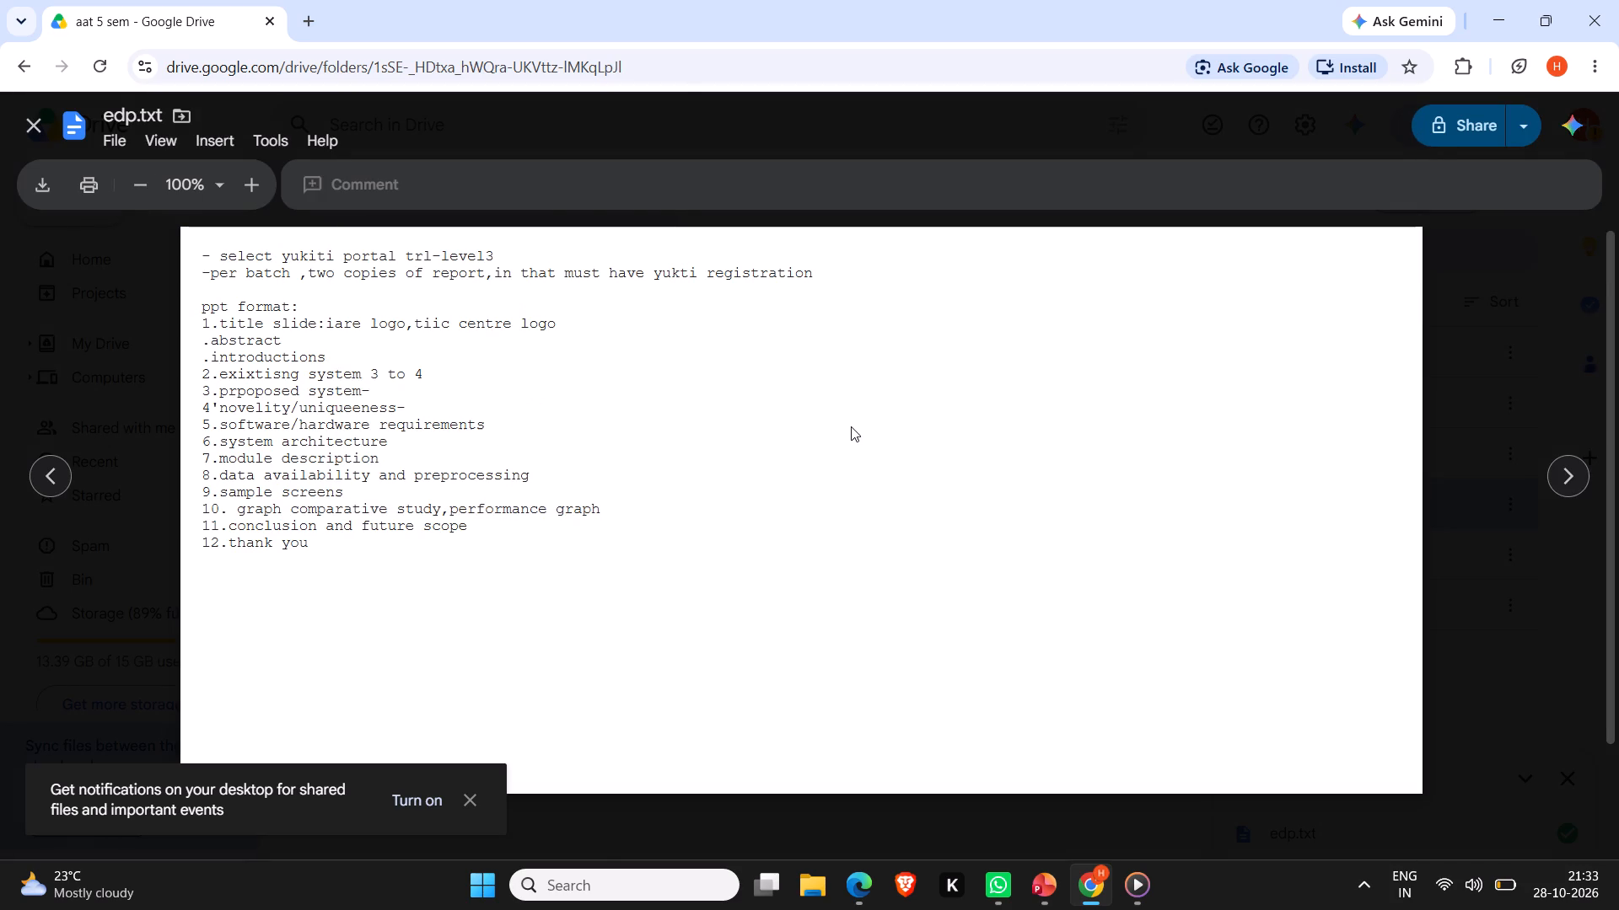
pyautogui.scroll(1, 851, 426)
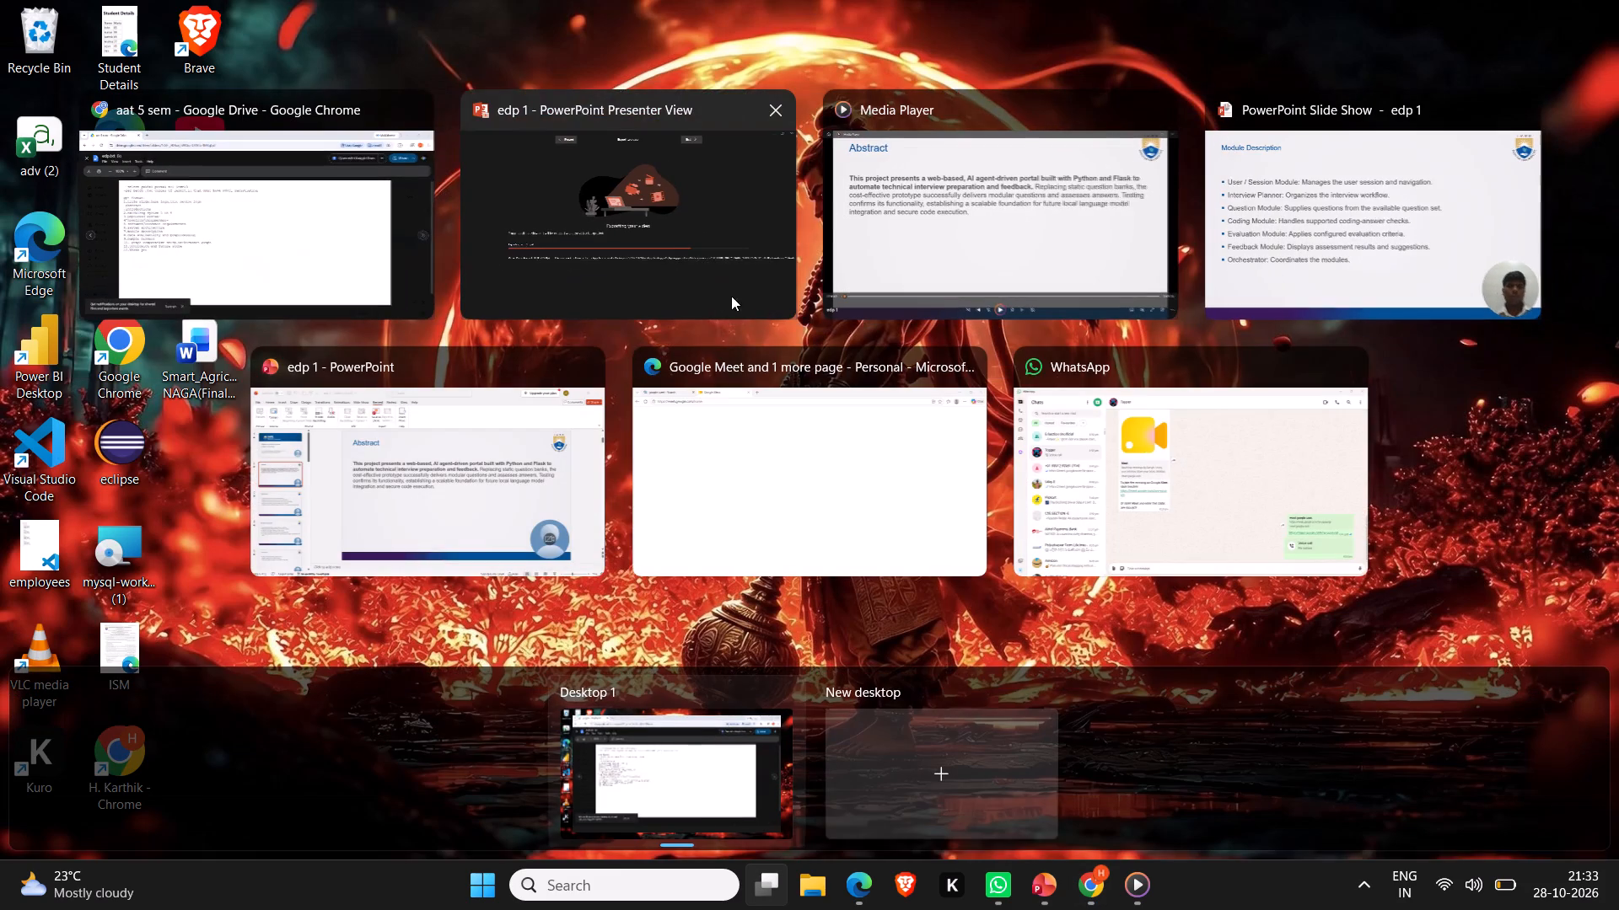
pyautogui.click(644, 233)
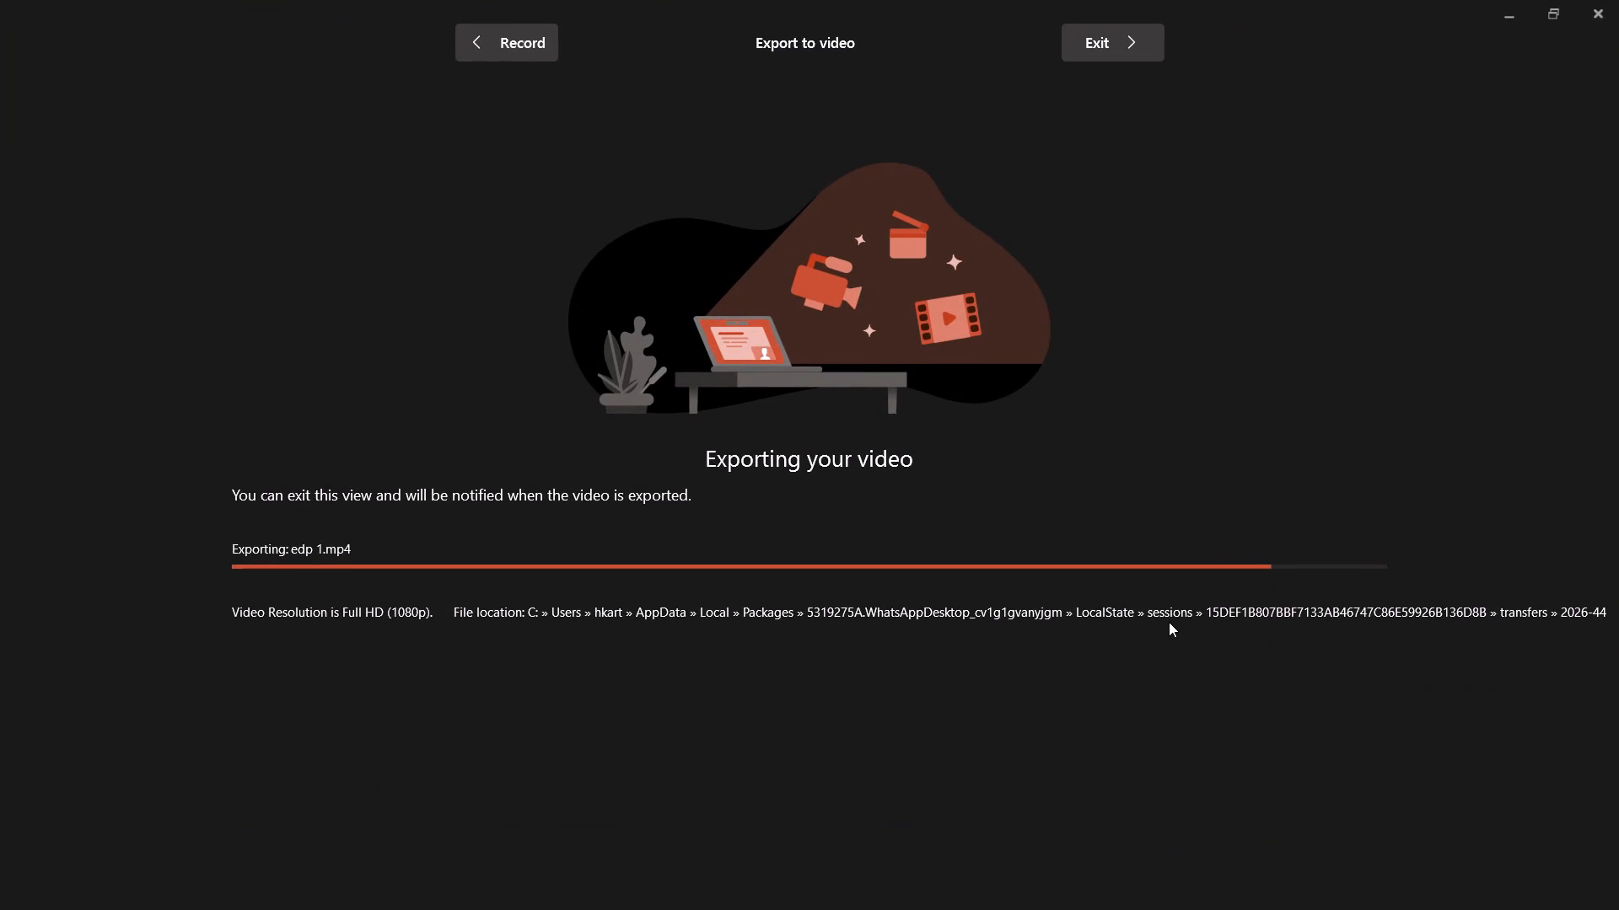
pyautogui.click(647, 277)
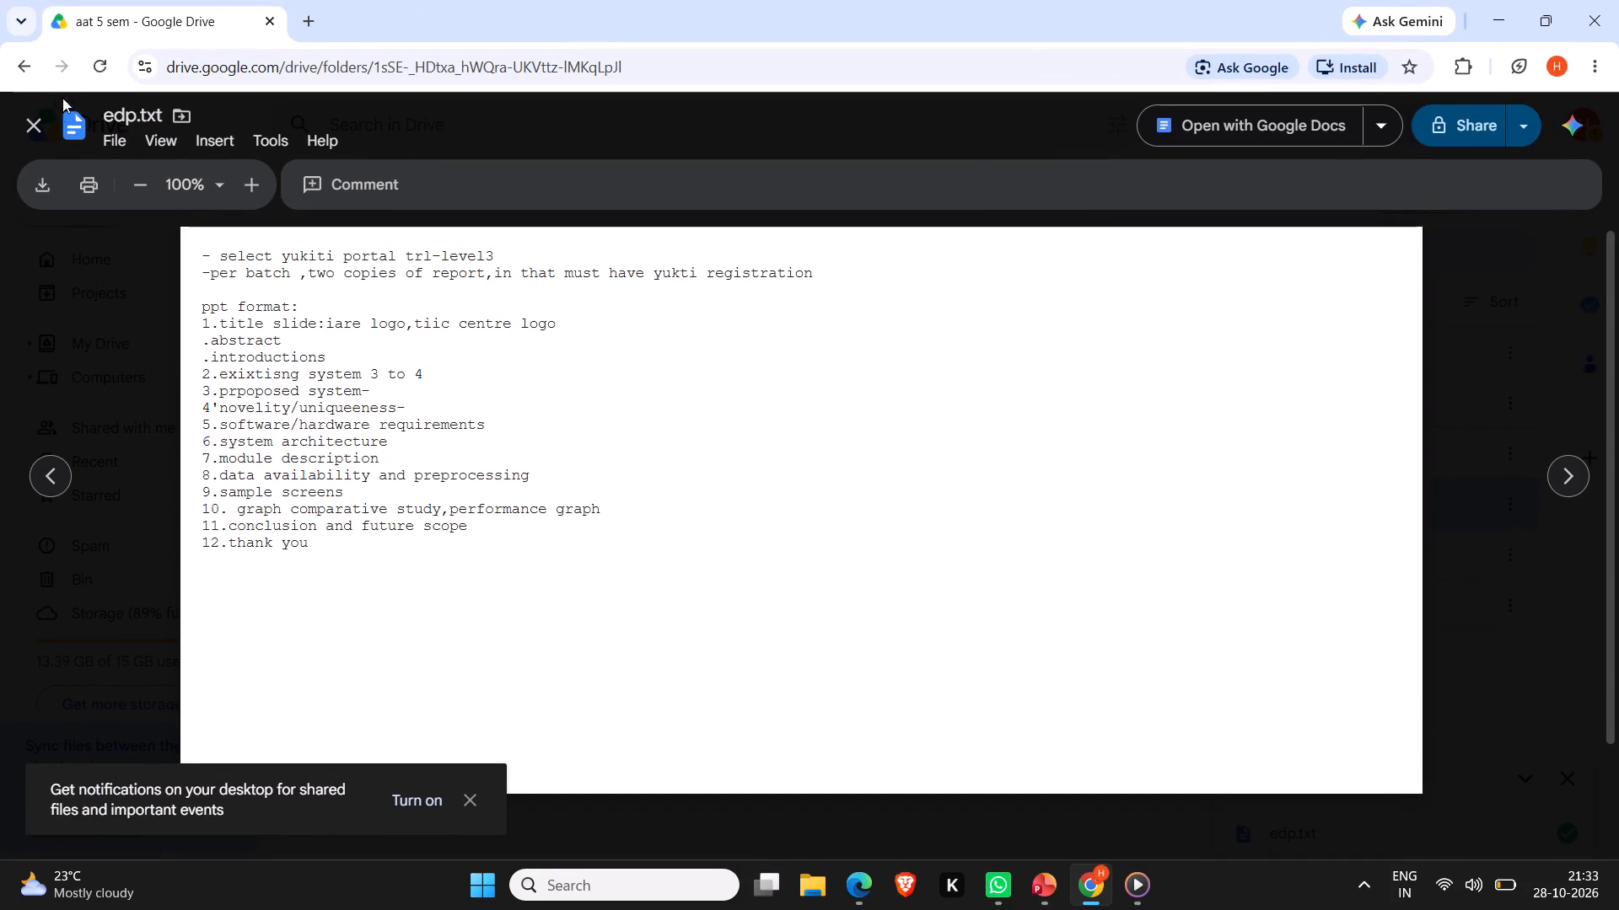
pyautogui.click(41, 125)
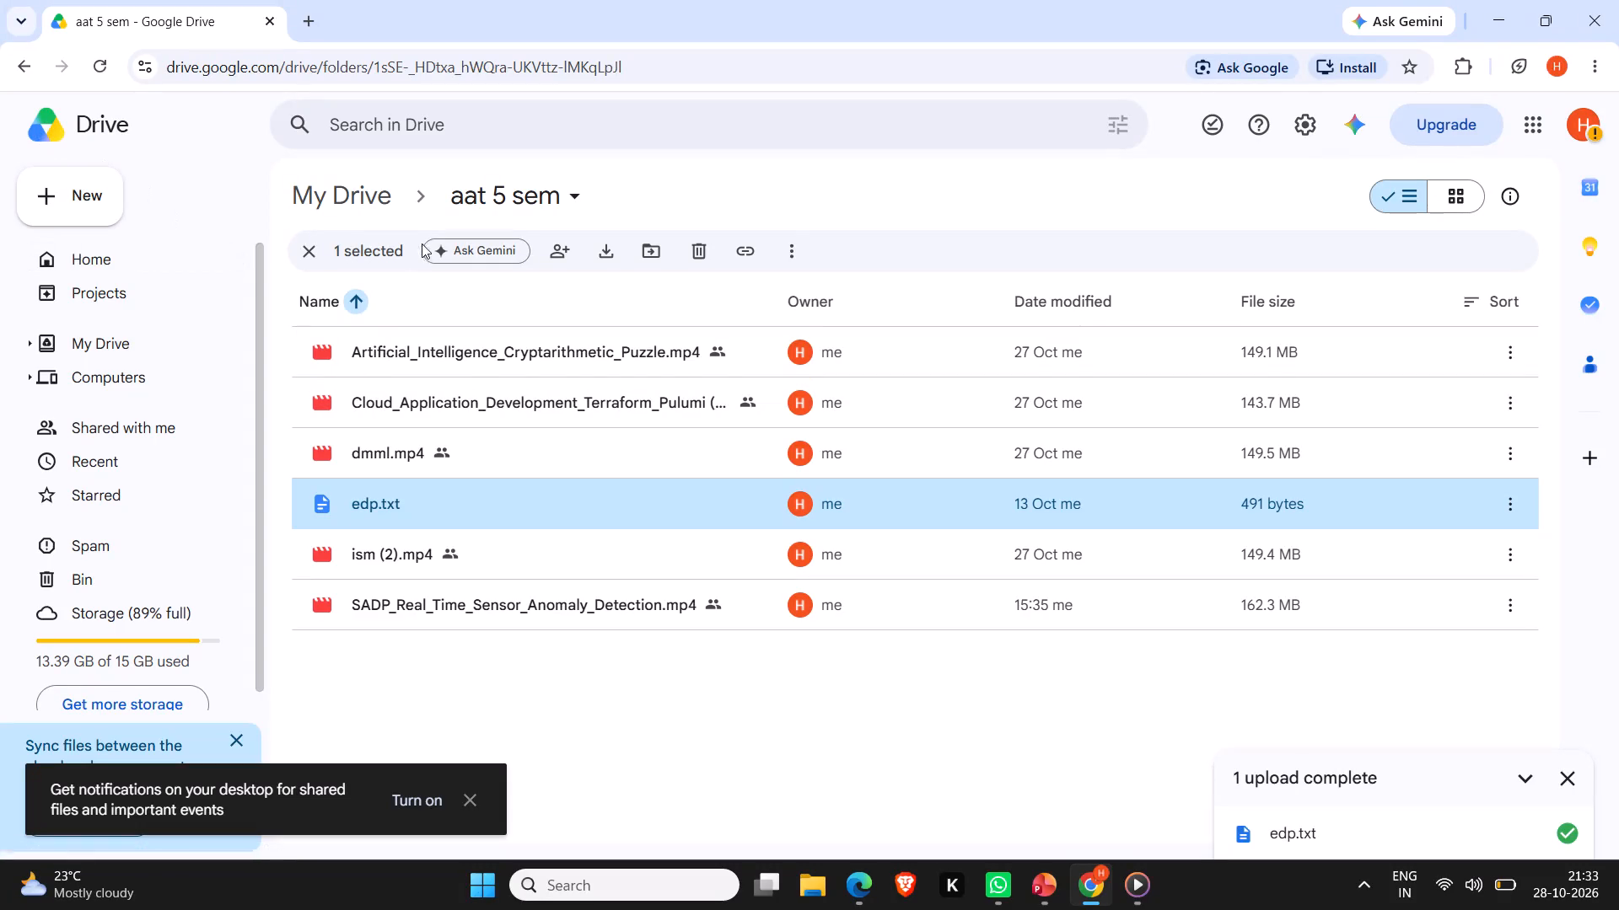
# Reverse the name sort order and reopen the aat 5 sem folder from My Drive.
pyautogui.click(343, 311)
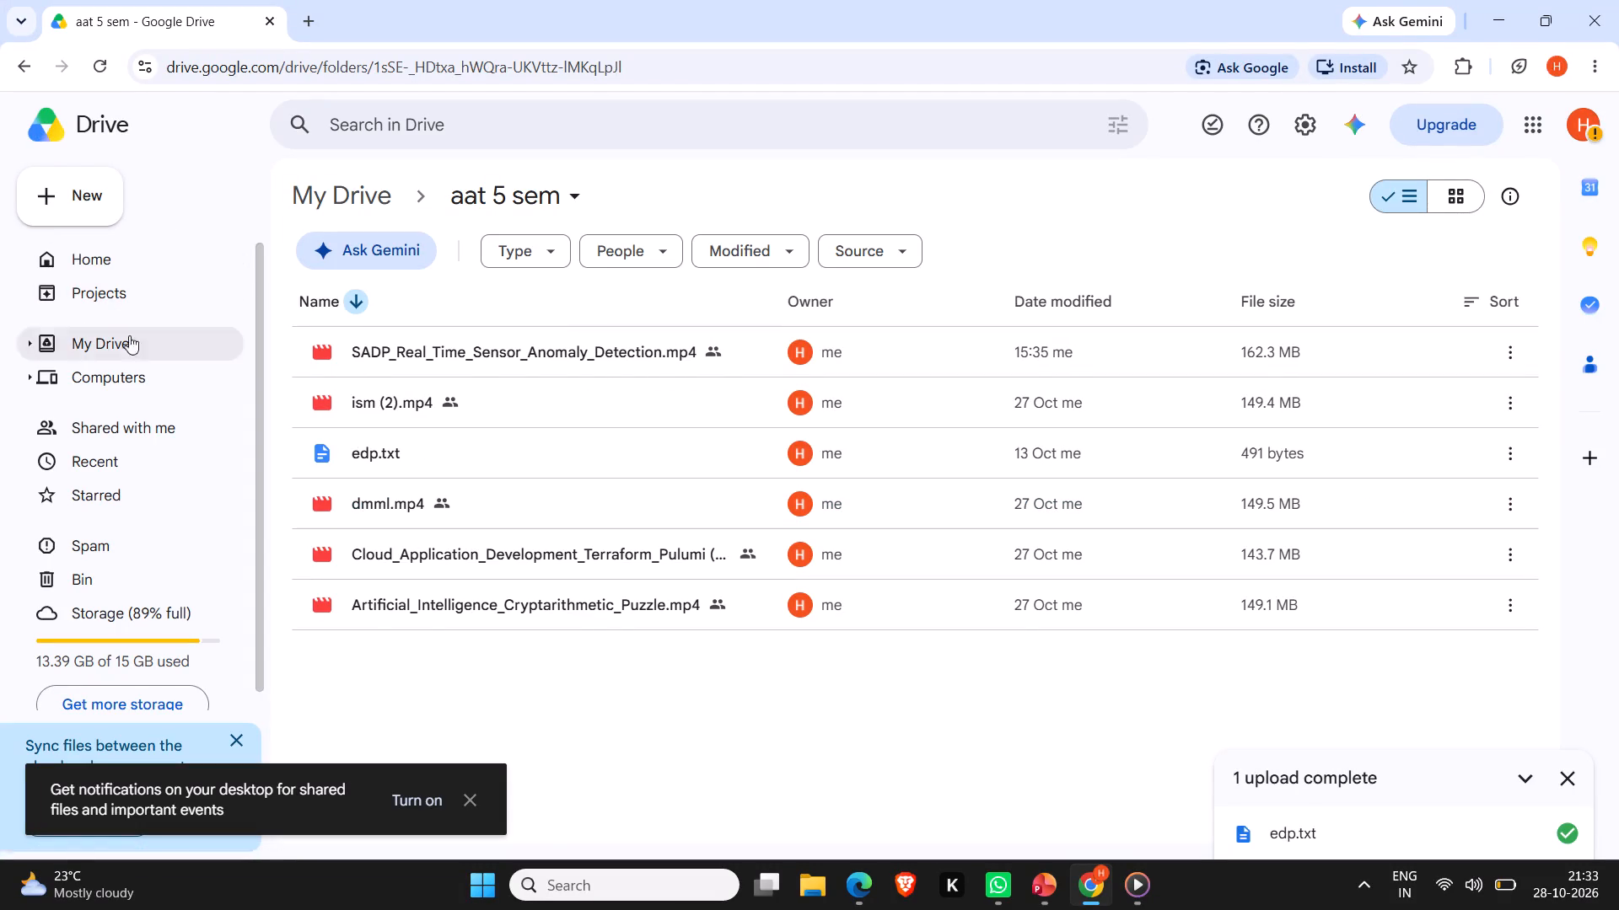
pyautogui.click(135, 340)
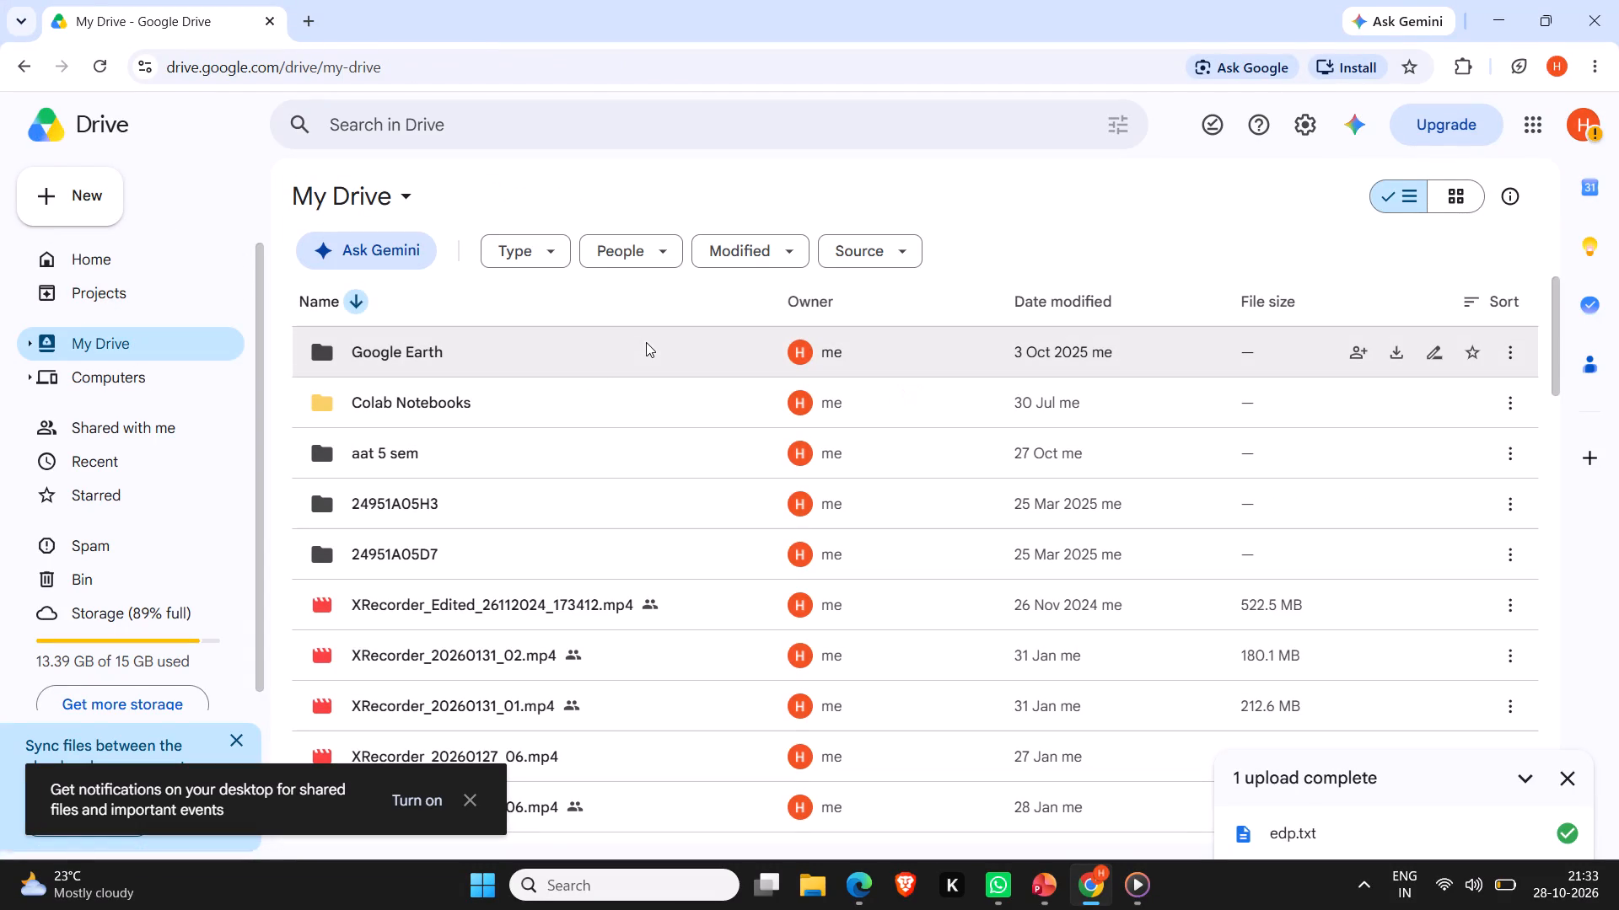
pyautogui.doubleClick(688, 477)
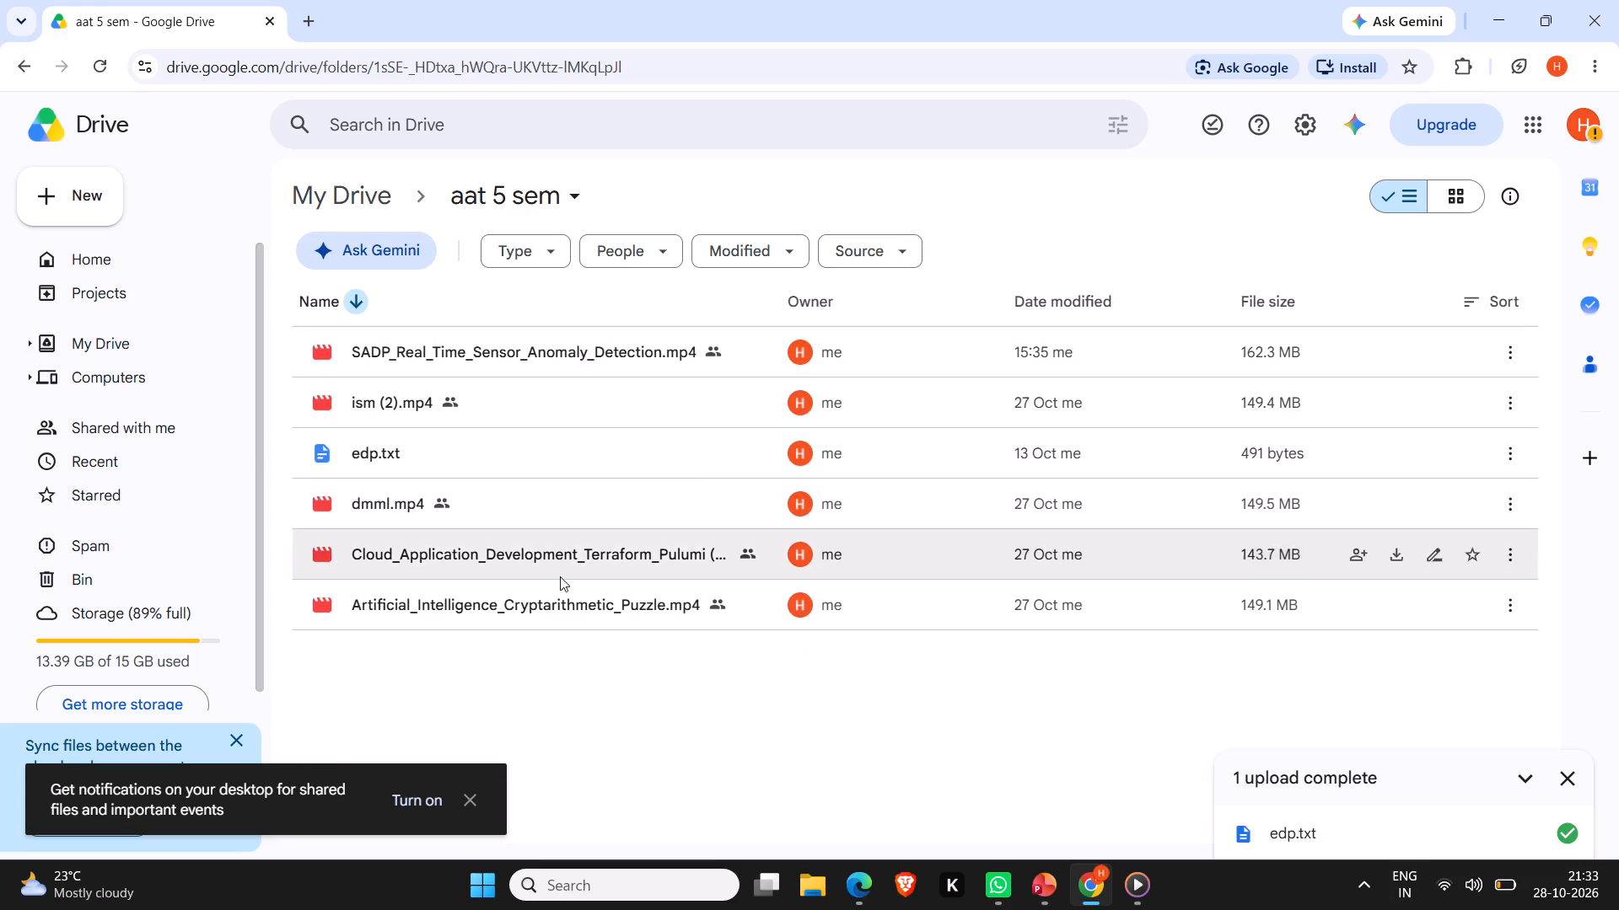
# Switch to PowerPoint to check the video export.
pyautogui.click(572, 270)
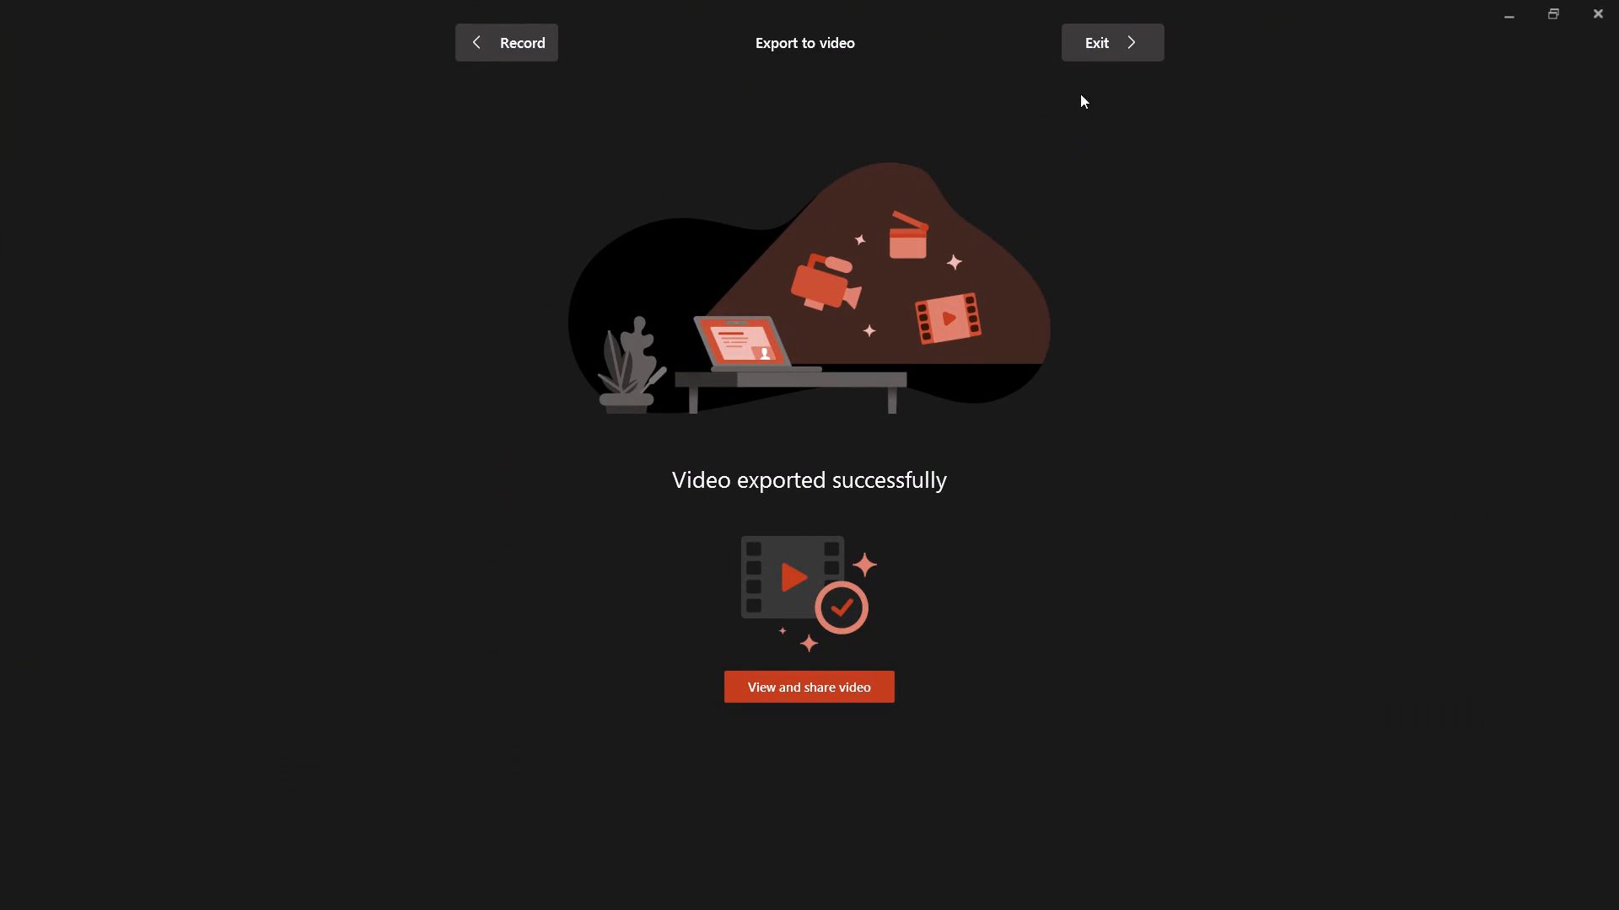
# Exit the video export screen.
pyautogui.click(1099, 38)
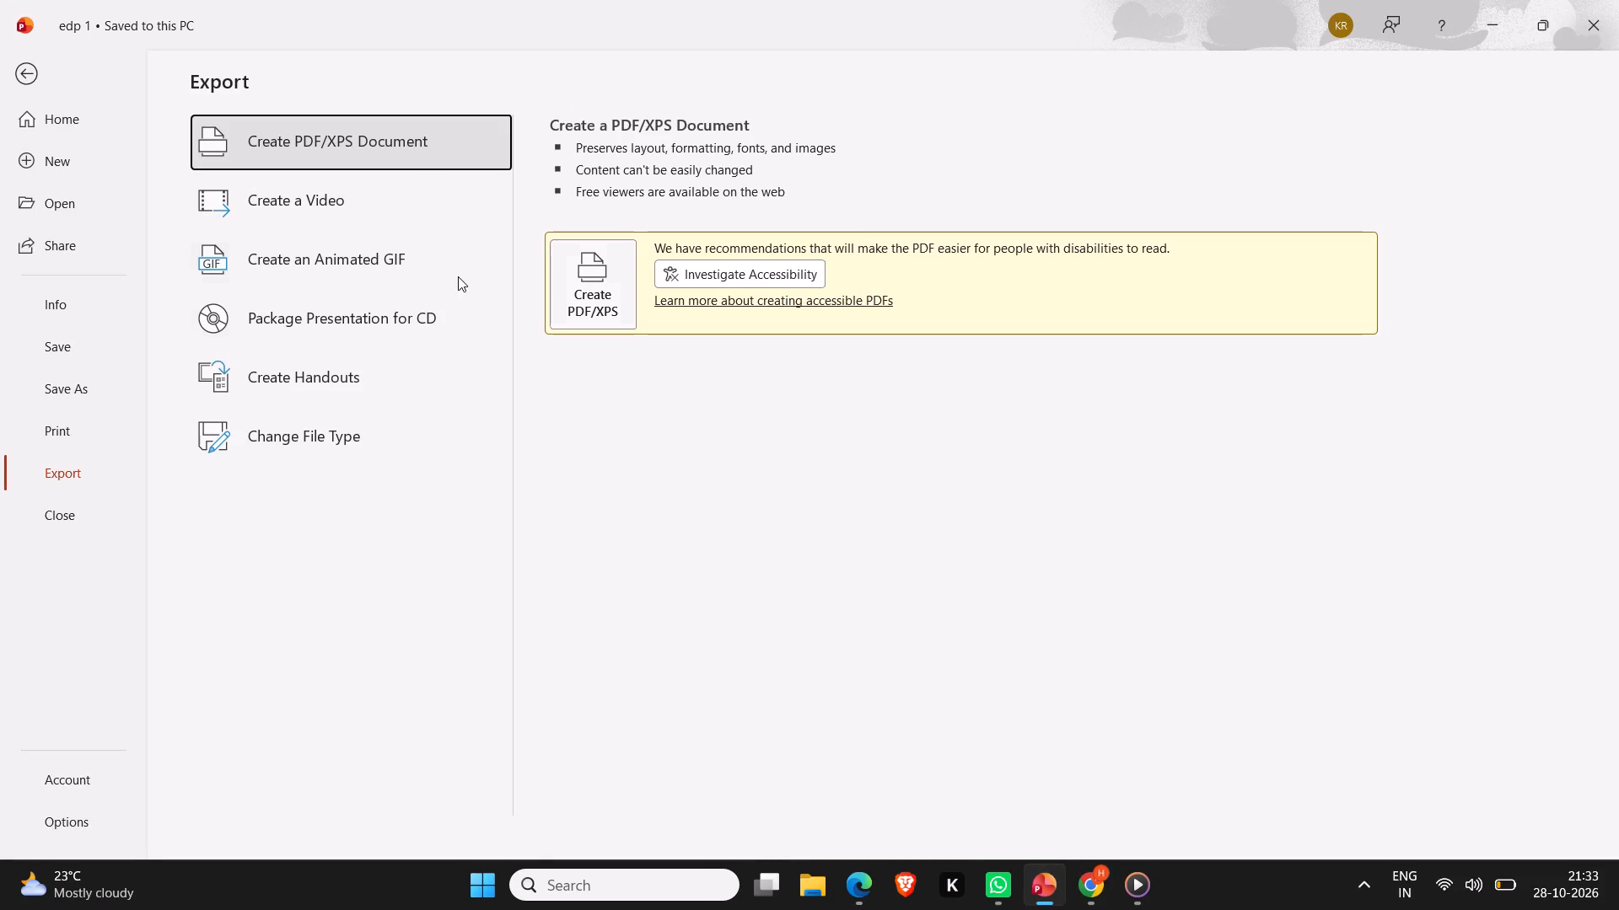
# Open the recent presentation SADP_Real_Time_Sensor_Anomaly_Detection for a brief look and close it again.
pyautogui.click(66, 429)
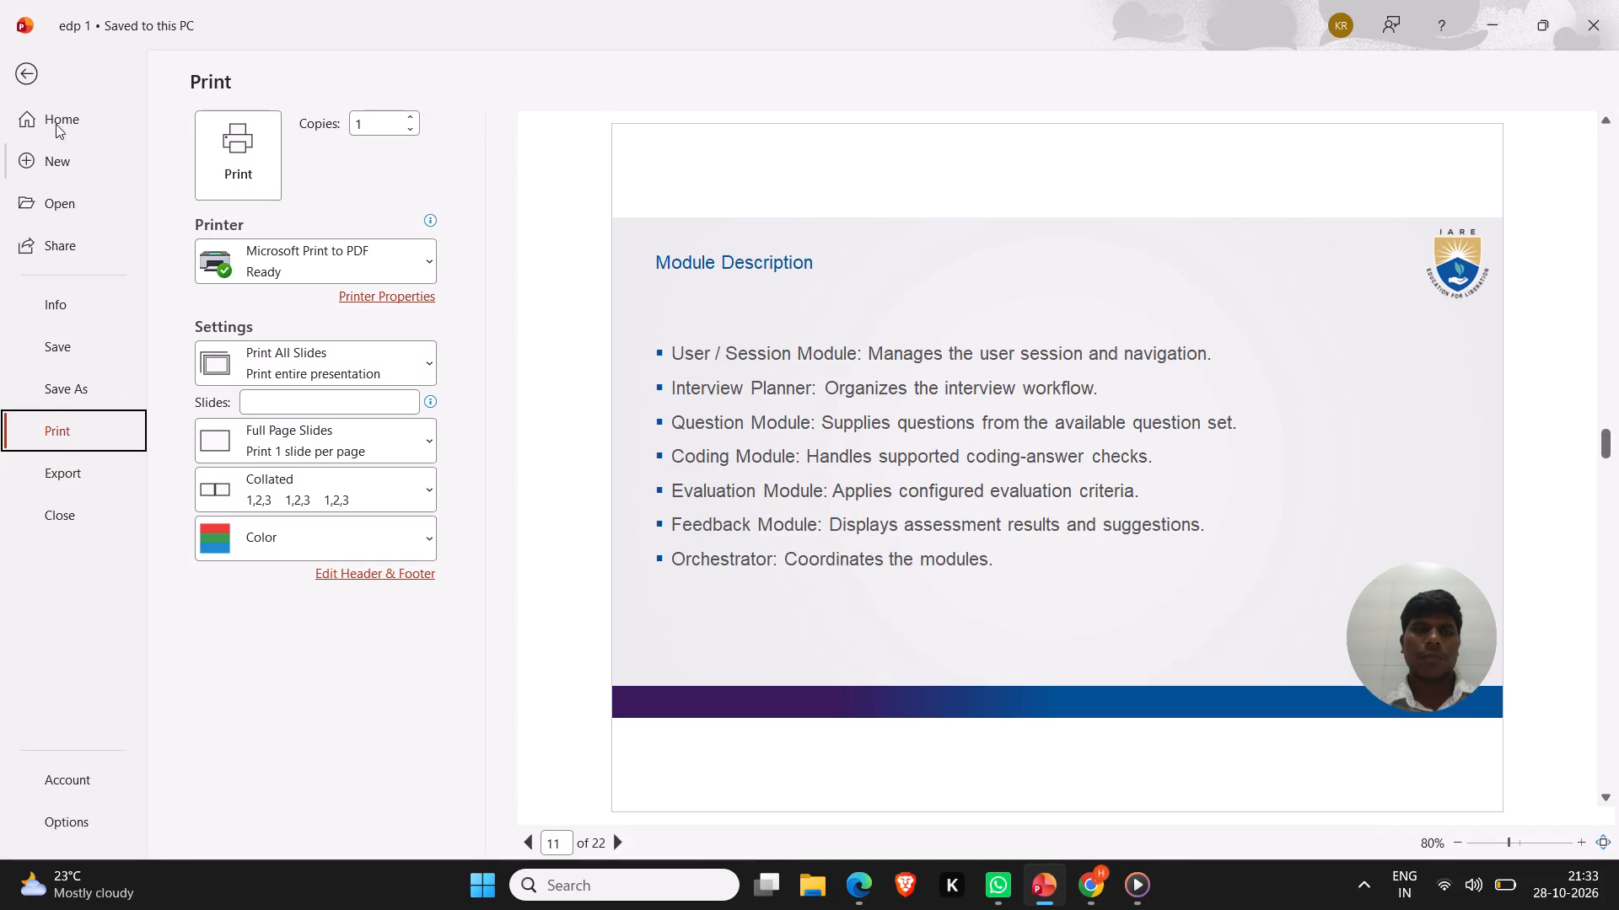
pyautogui.click(51, 108)
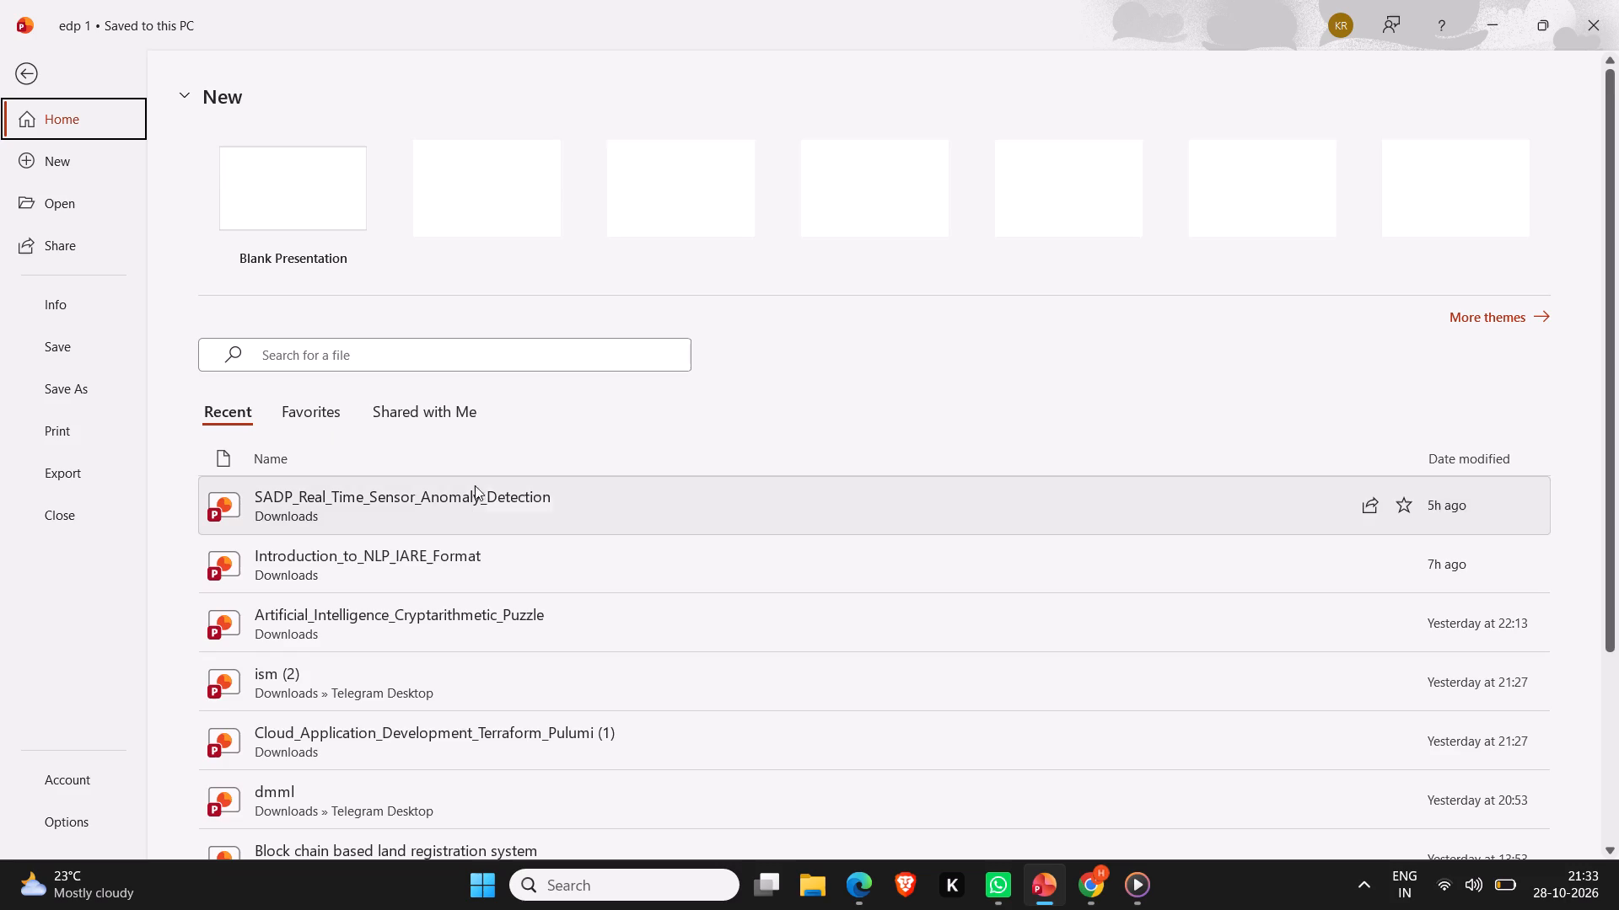
pyautogui.scroll(9, 480, 484)
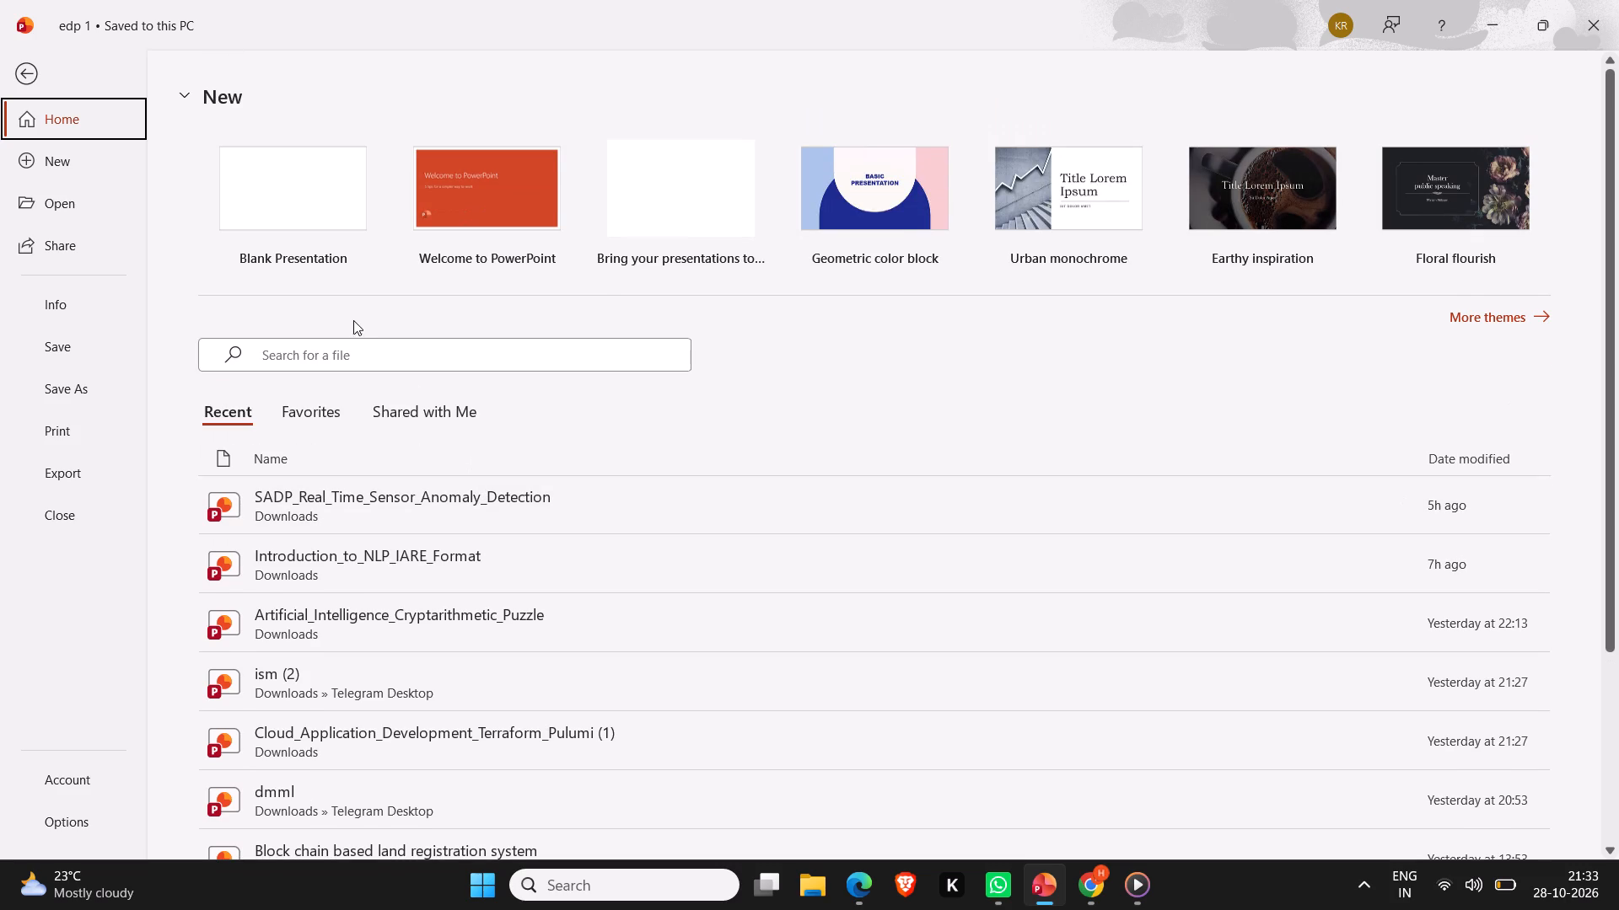
pyautogui.scroll(1, 453, 455)
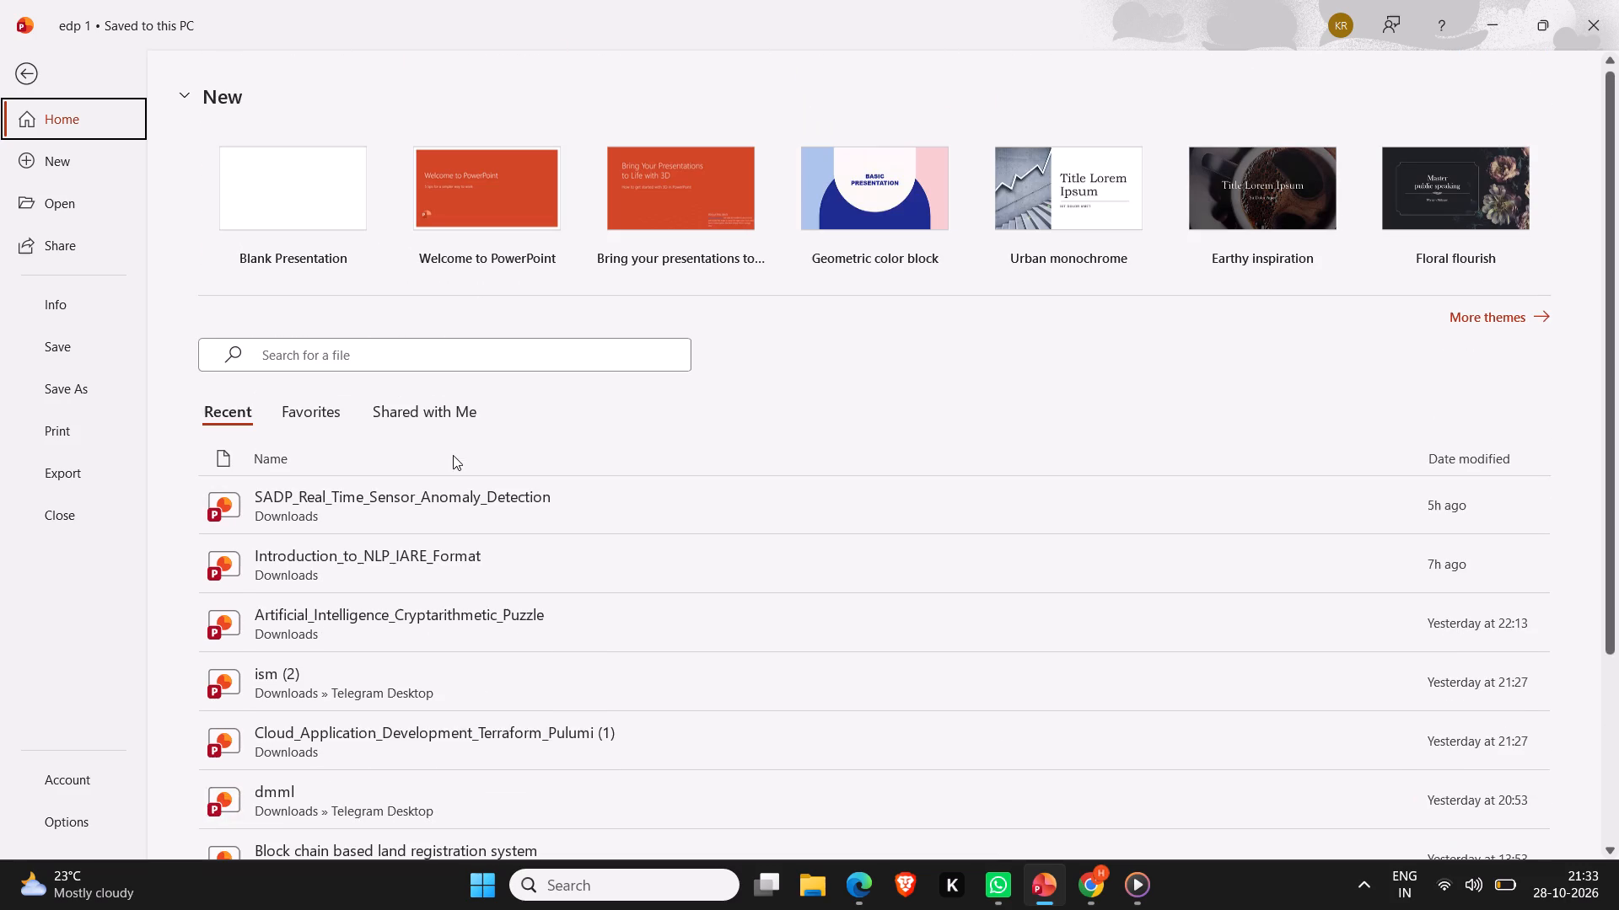
pyautogui.scroll(1, 453, 455)
pyautogui.click(319, 483)
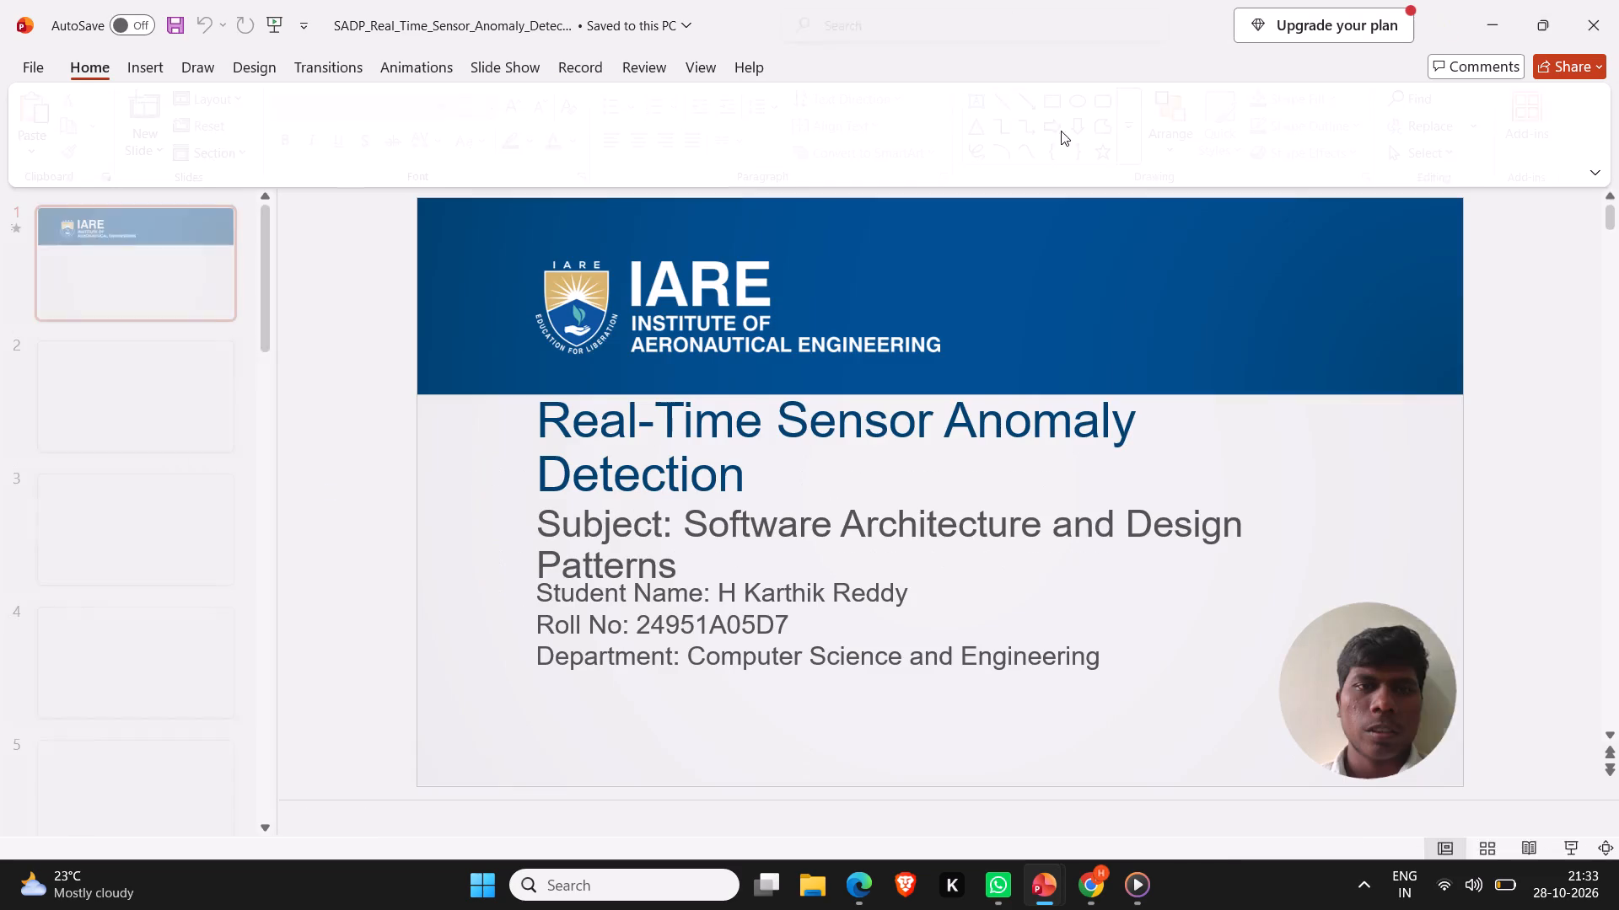
pyautogui.click(1610, 27)
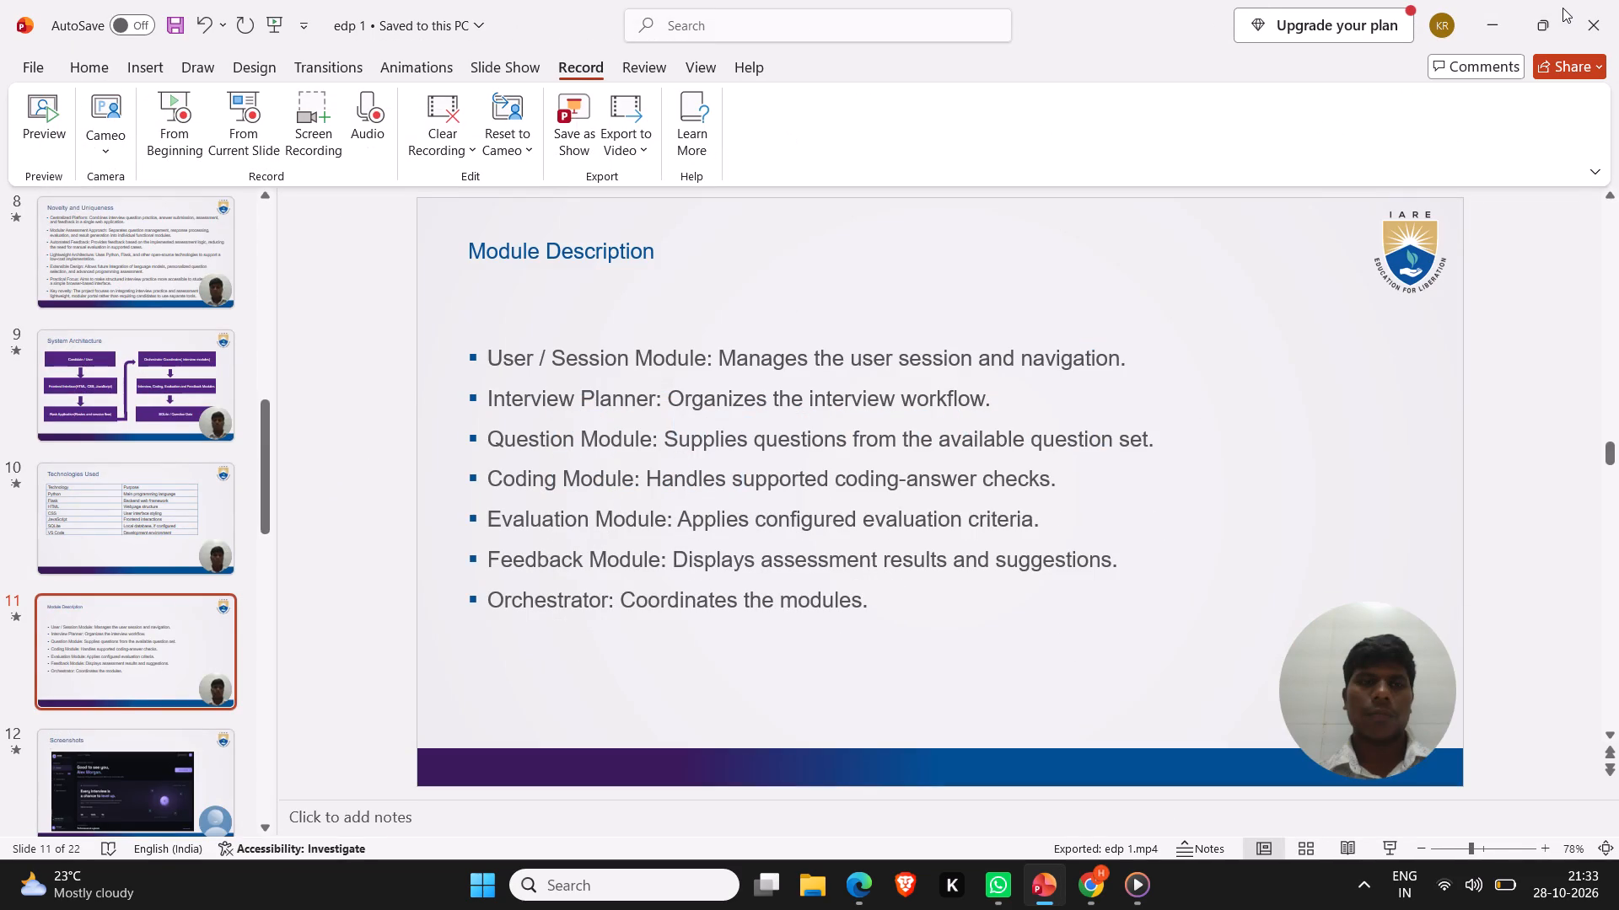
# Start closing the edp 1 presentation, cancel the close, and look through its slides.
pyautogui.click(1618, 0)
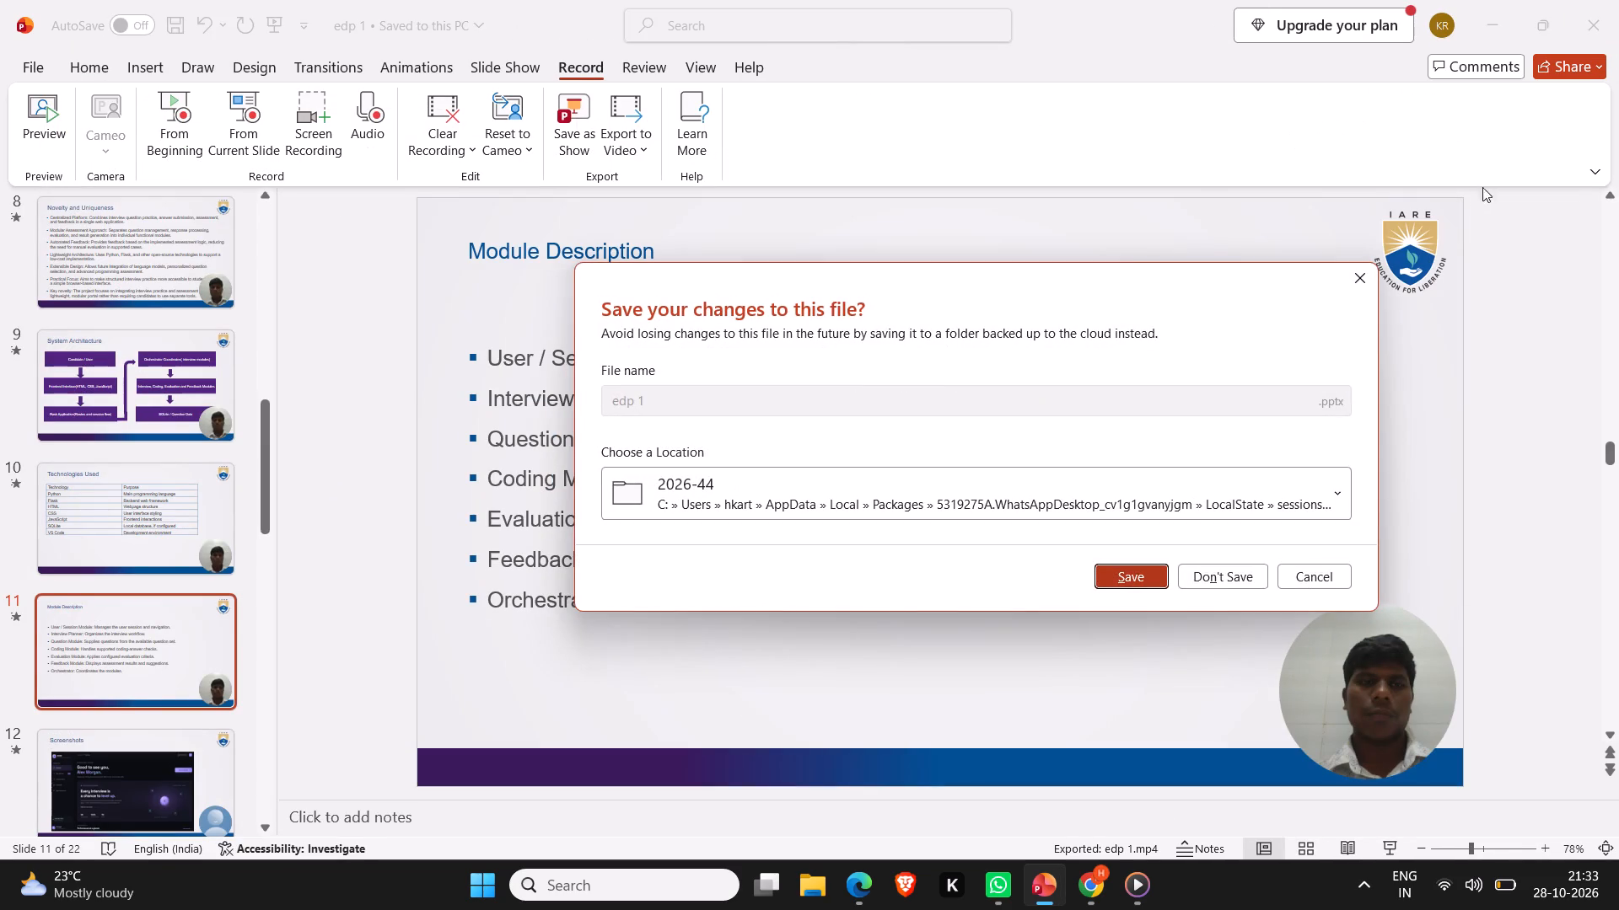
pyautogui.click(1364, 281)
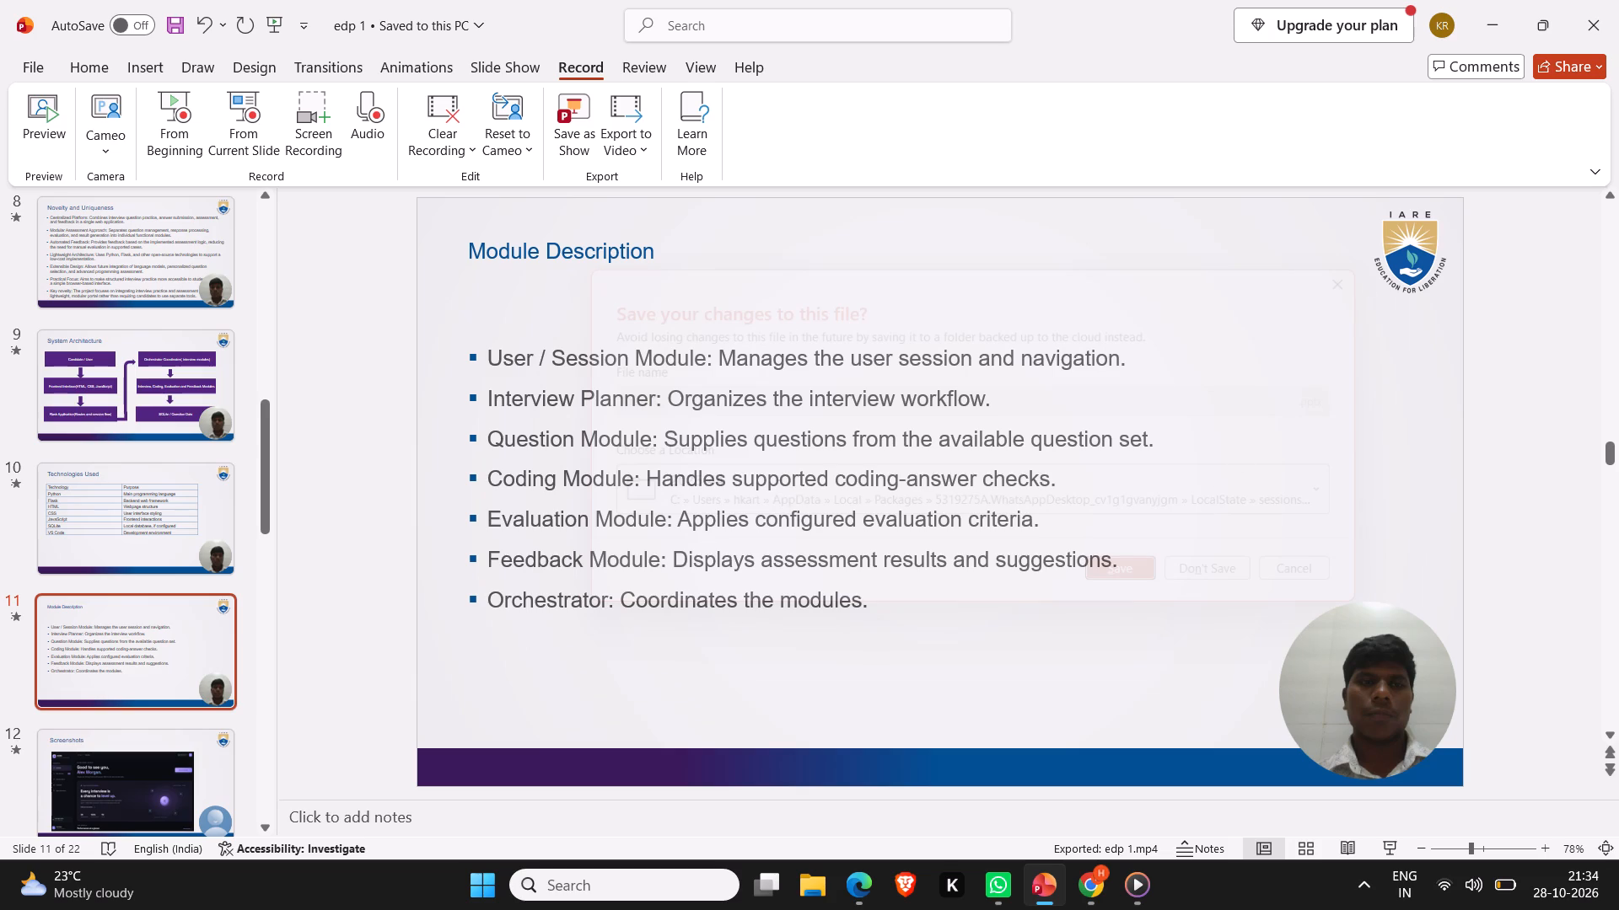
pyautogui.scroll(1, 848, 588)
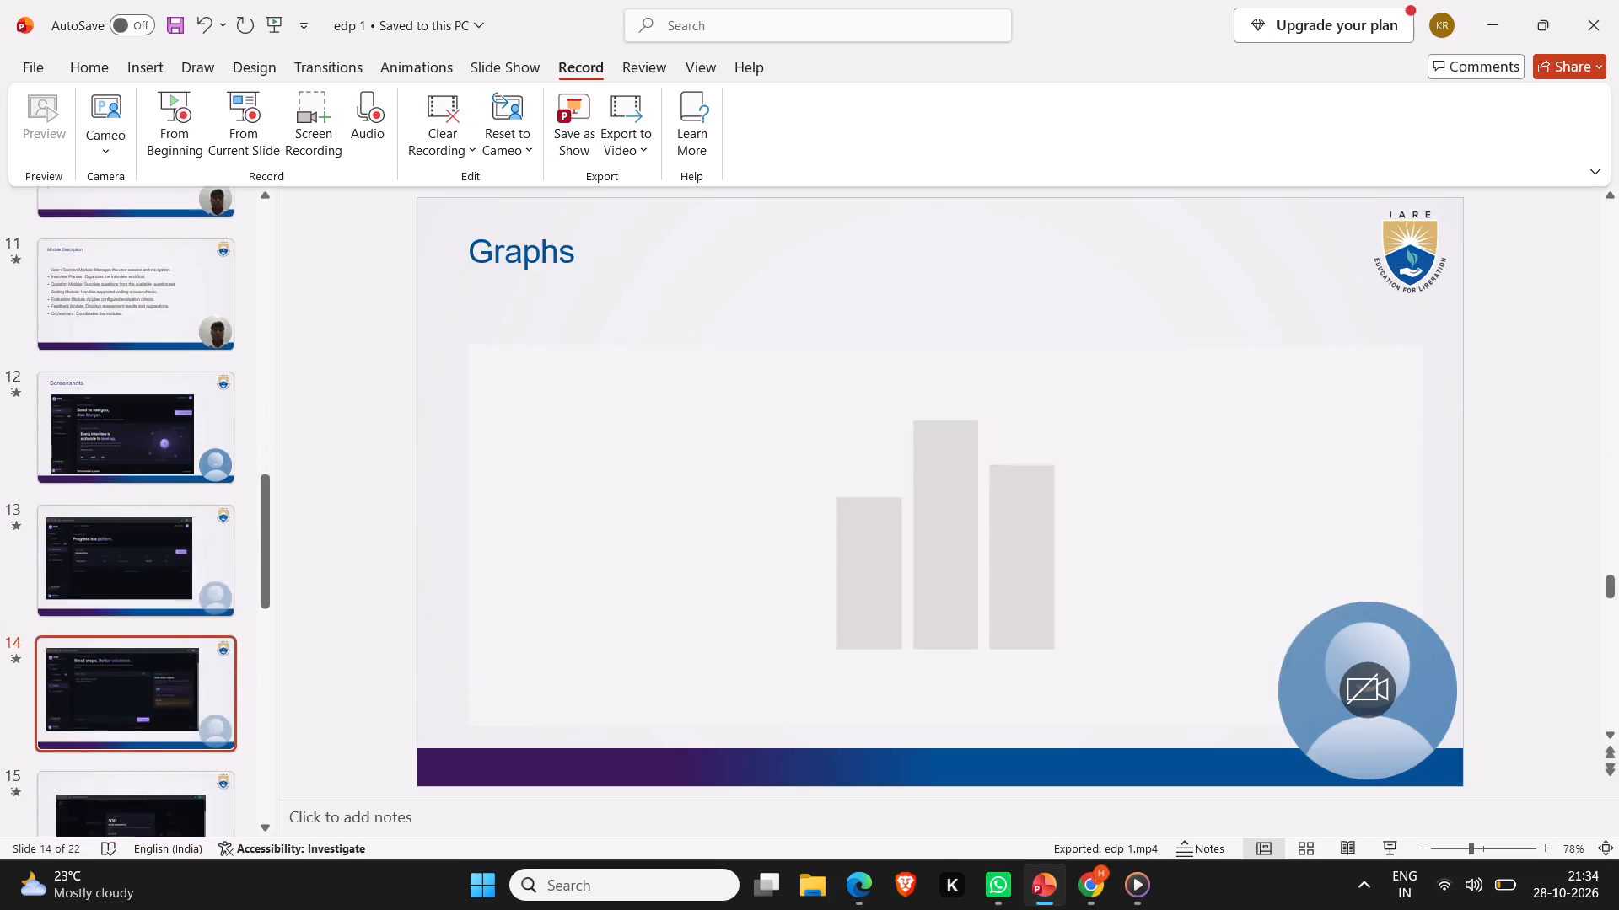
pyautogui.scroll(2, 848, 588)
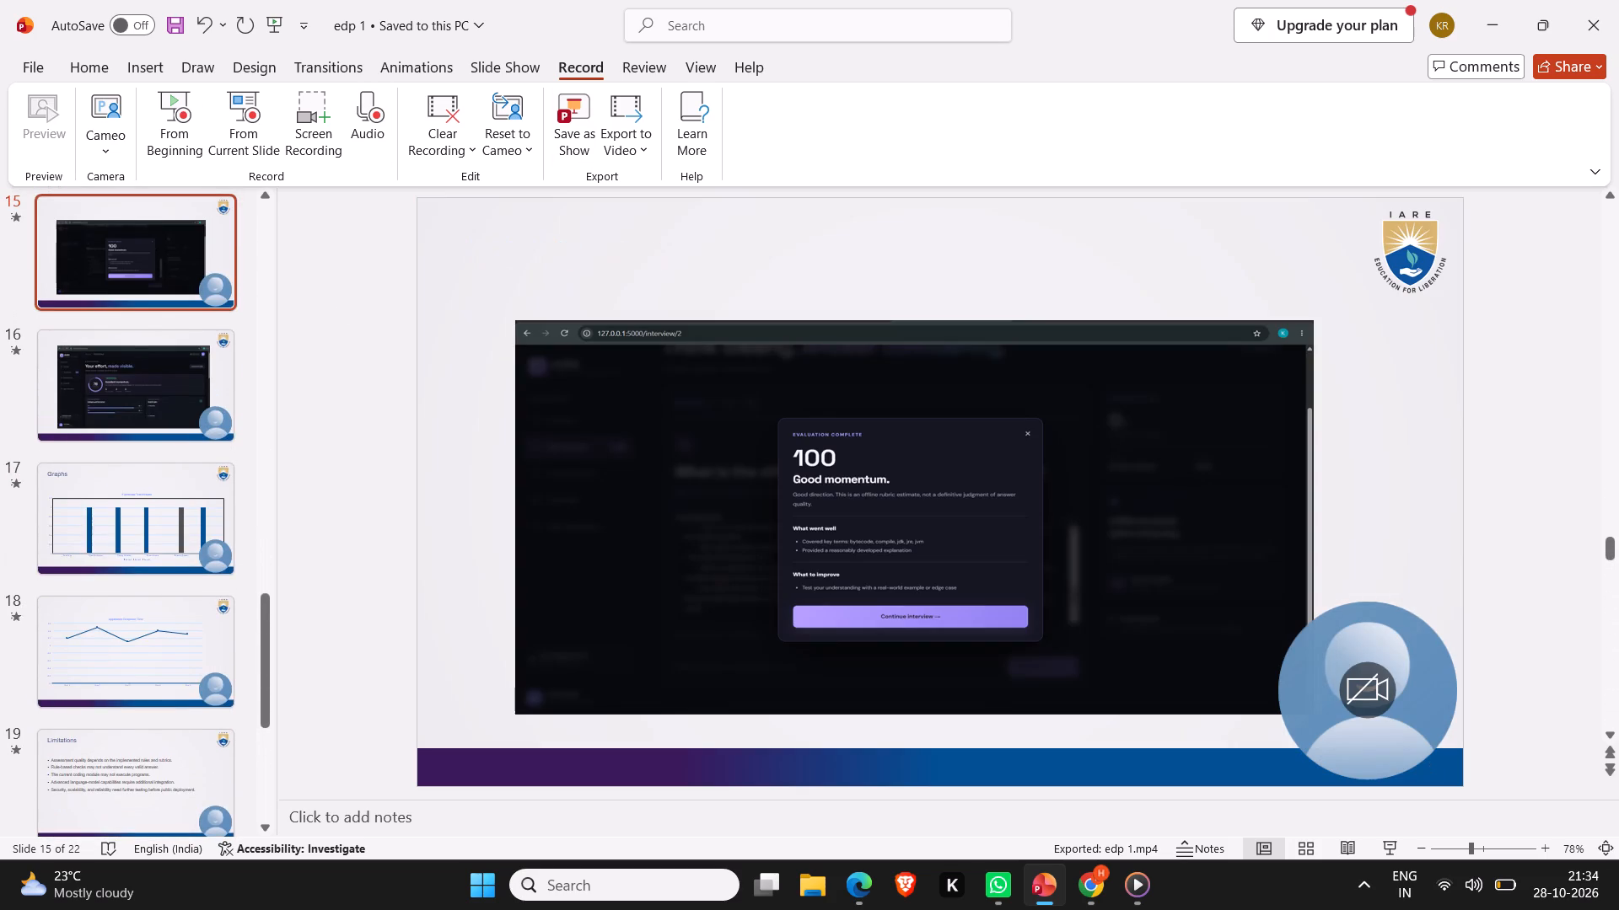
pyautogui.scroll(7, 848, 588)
# Close the edp 1 presentation, choosing the OneDrive - Personal Documents folder as the location for saving its changes.
pyautogui.click(1616, 0)
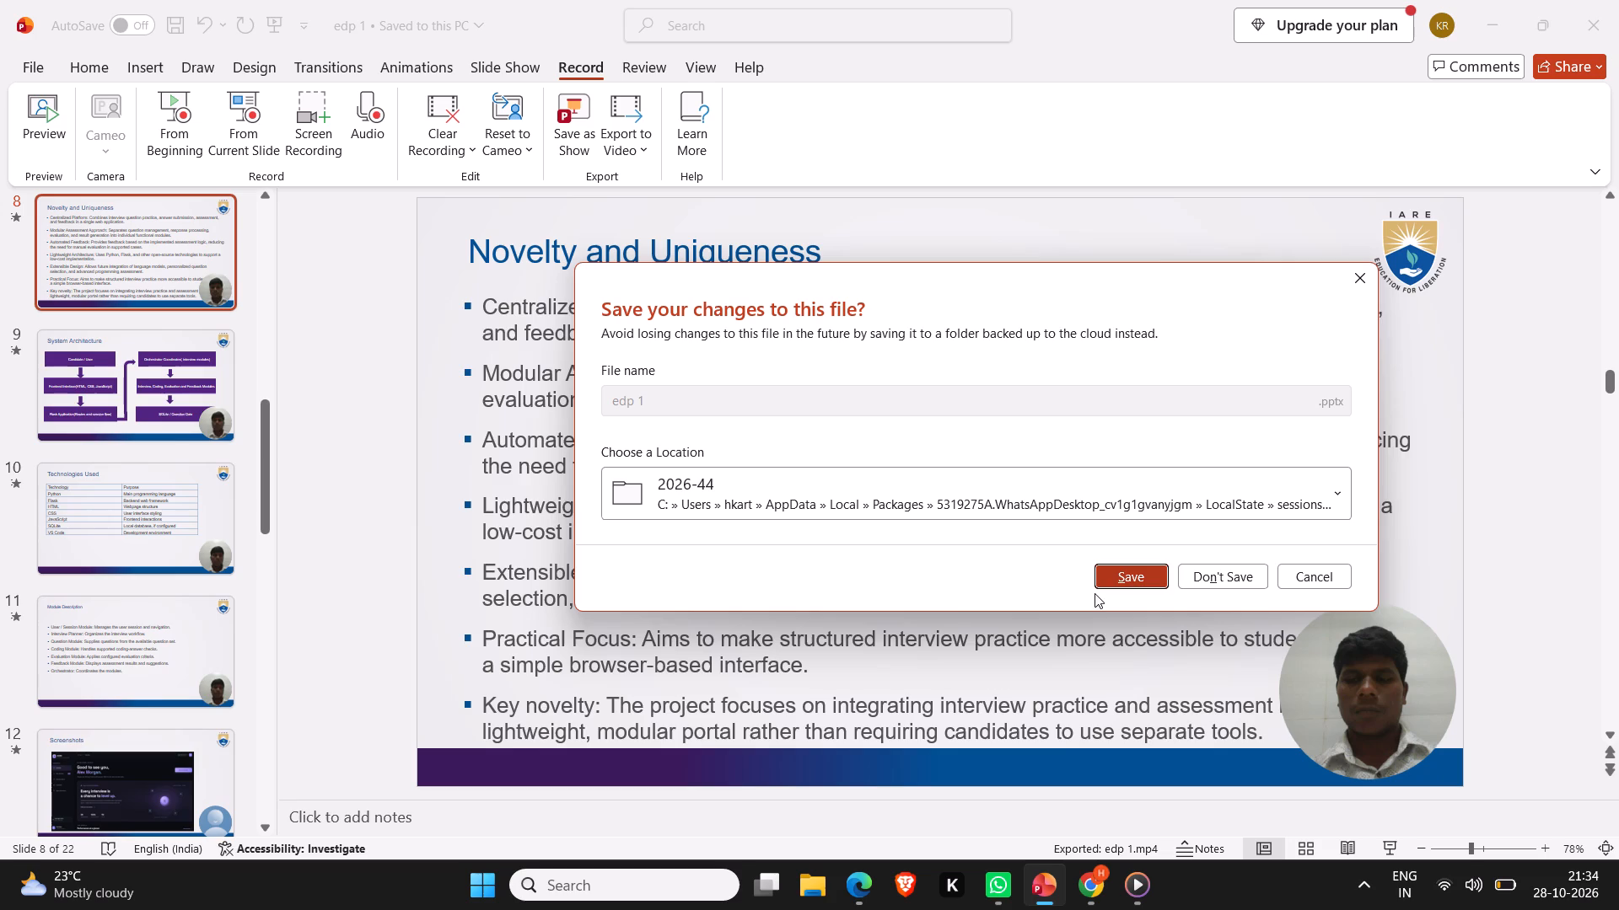
pyautogui.click(937, 493)
pyautogui.scroll(-1, 913, 586)
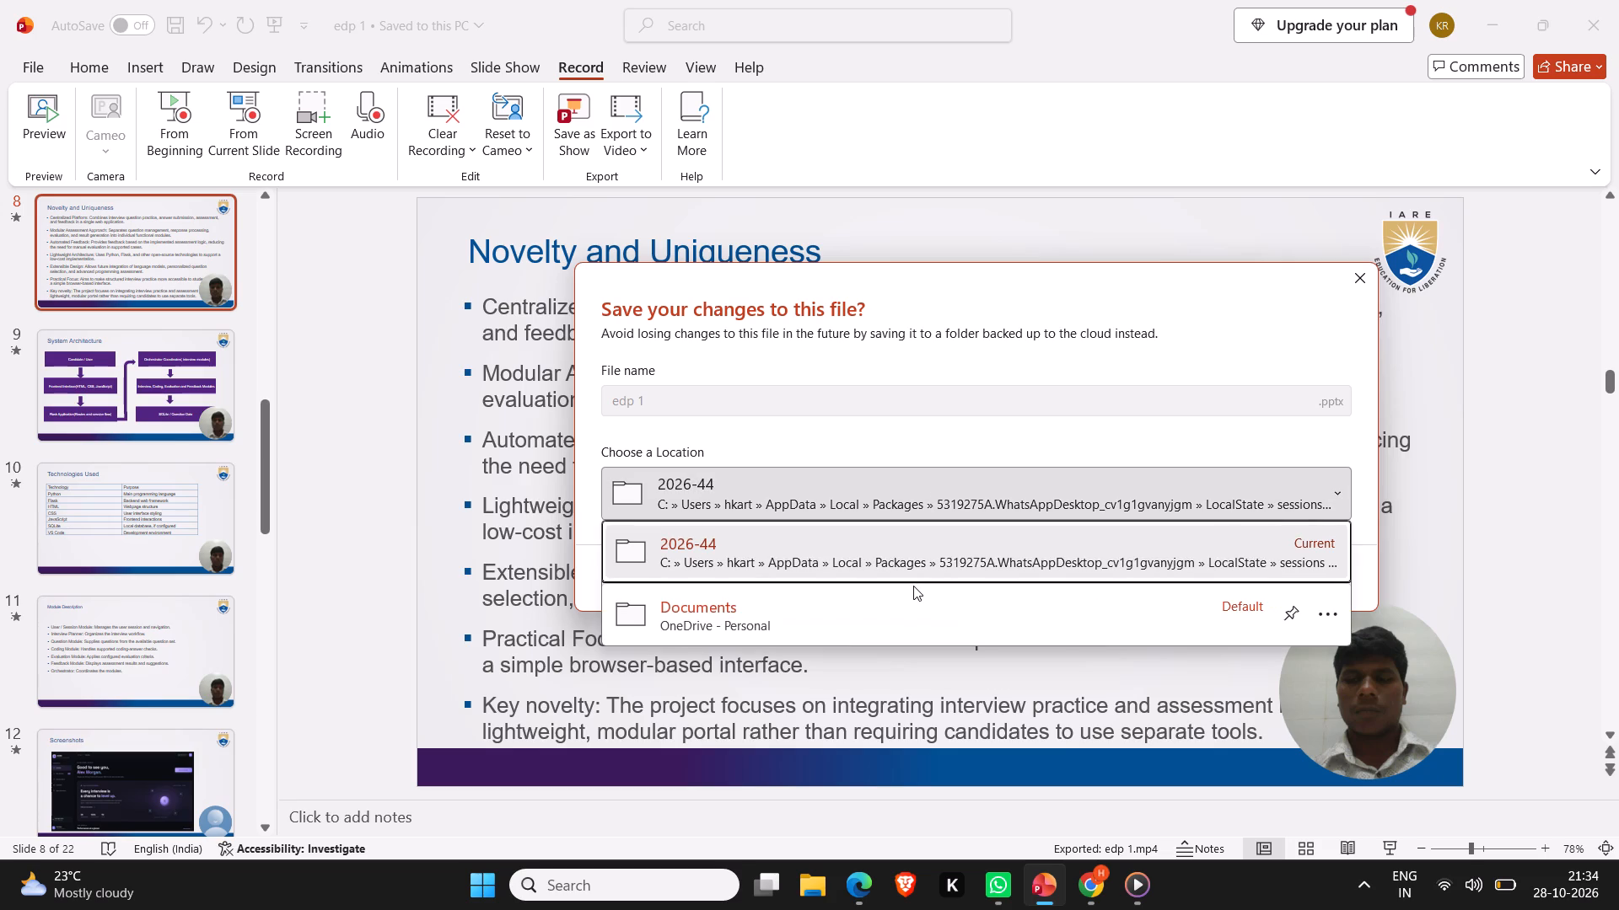
pyautogui.scroll(-1, 913, 586)
pyautogui.click(744, 588)
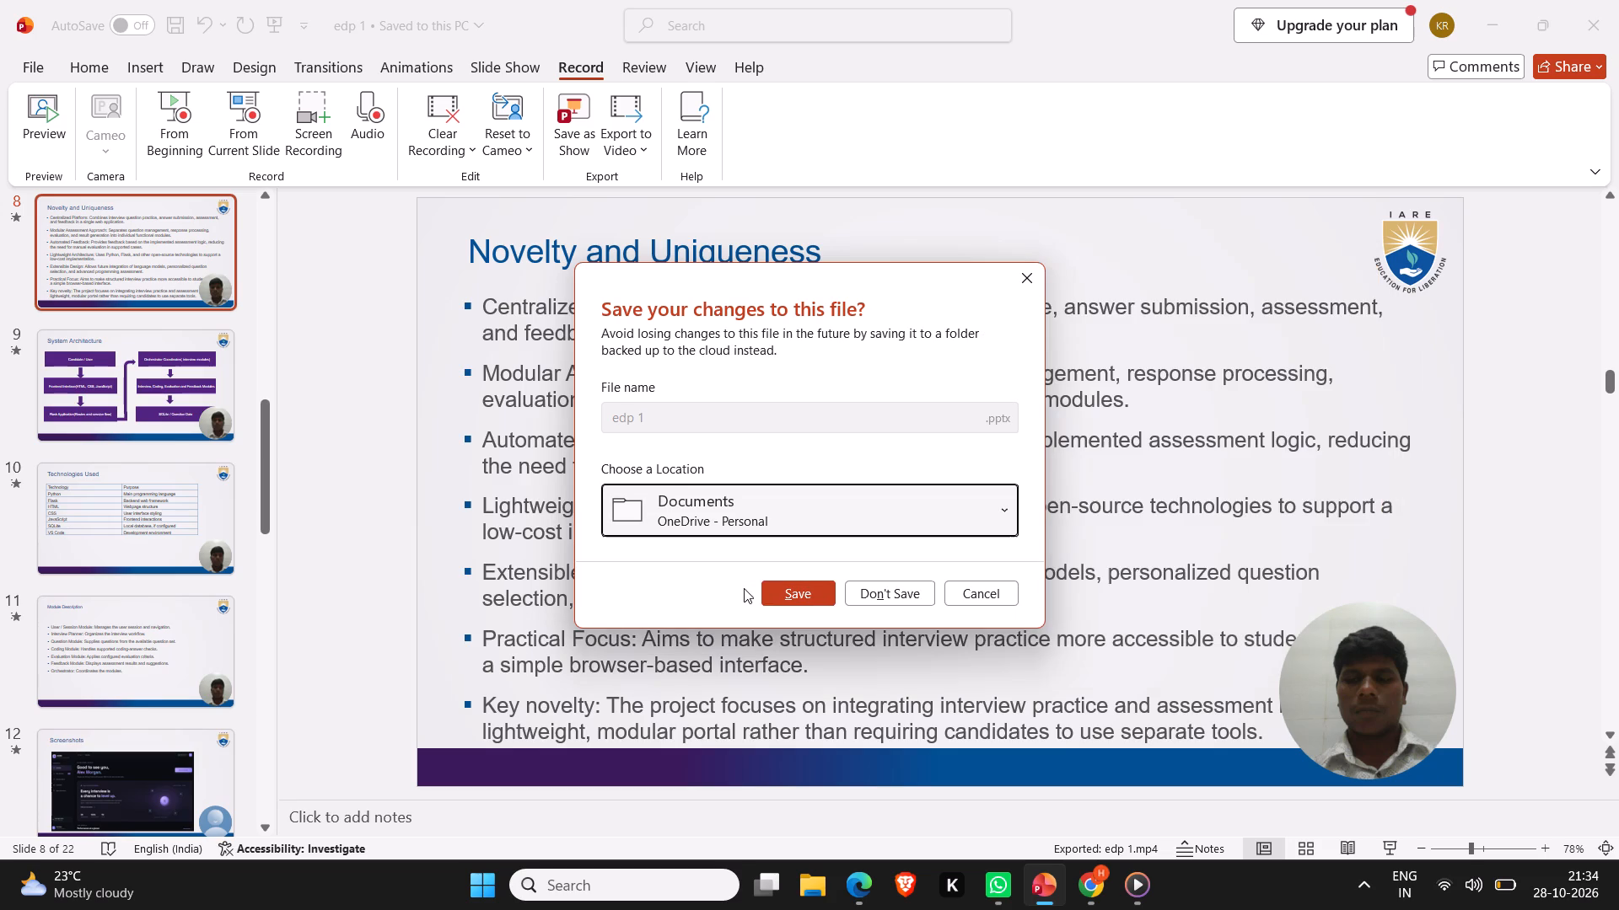
# Save the edp 1 presentation's changes to the chosen OneDrive - Personal Documents folder.
pyautogui.click(815, 595)
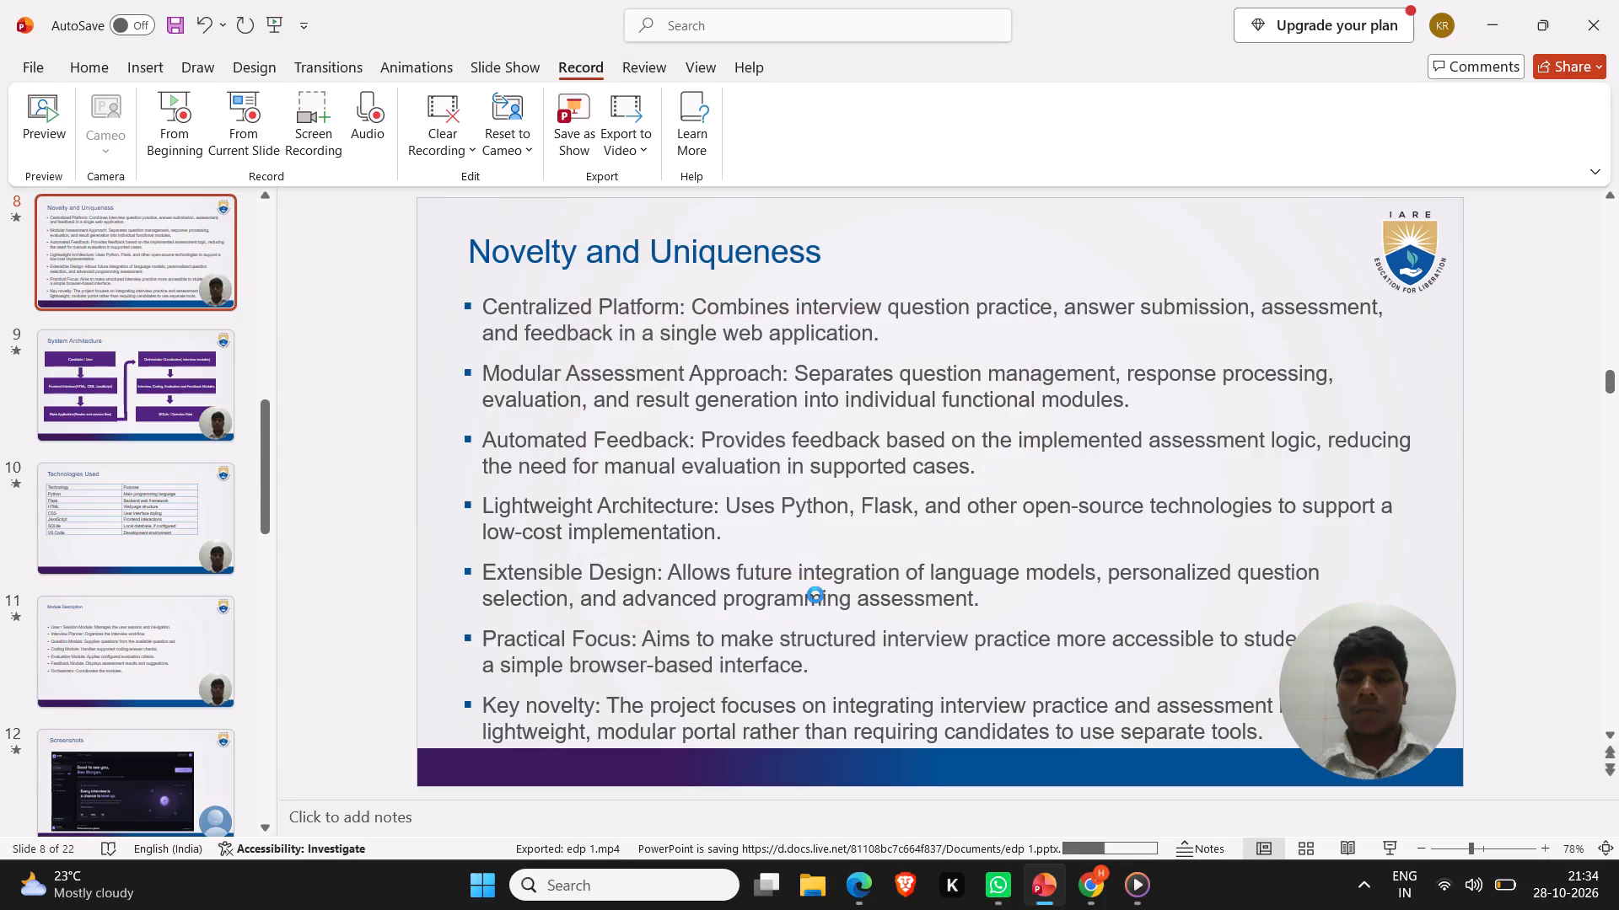
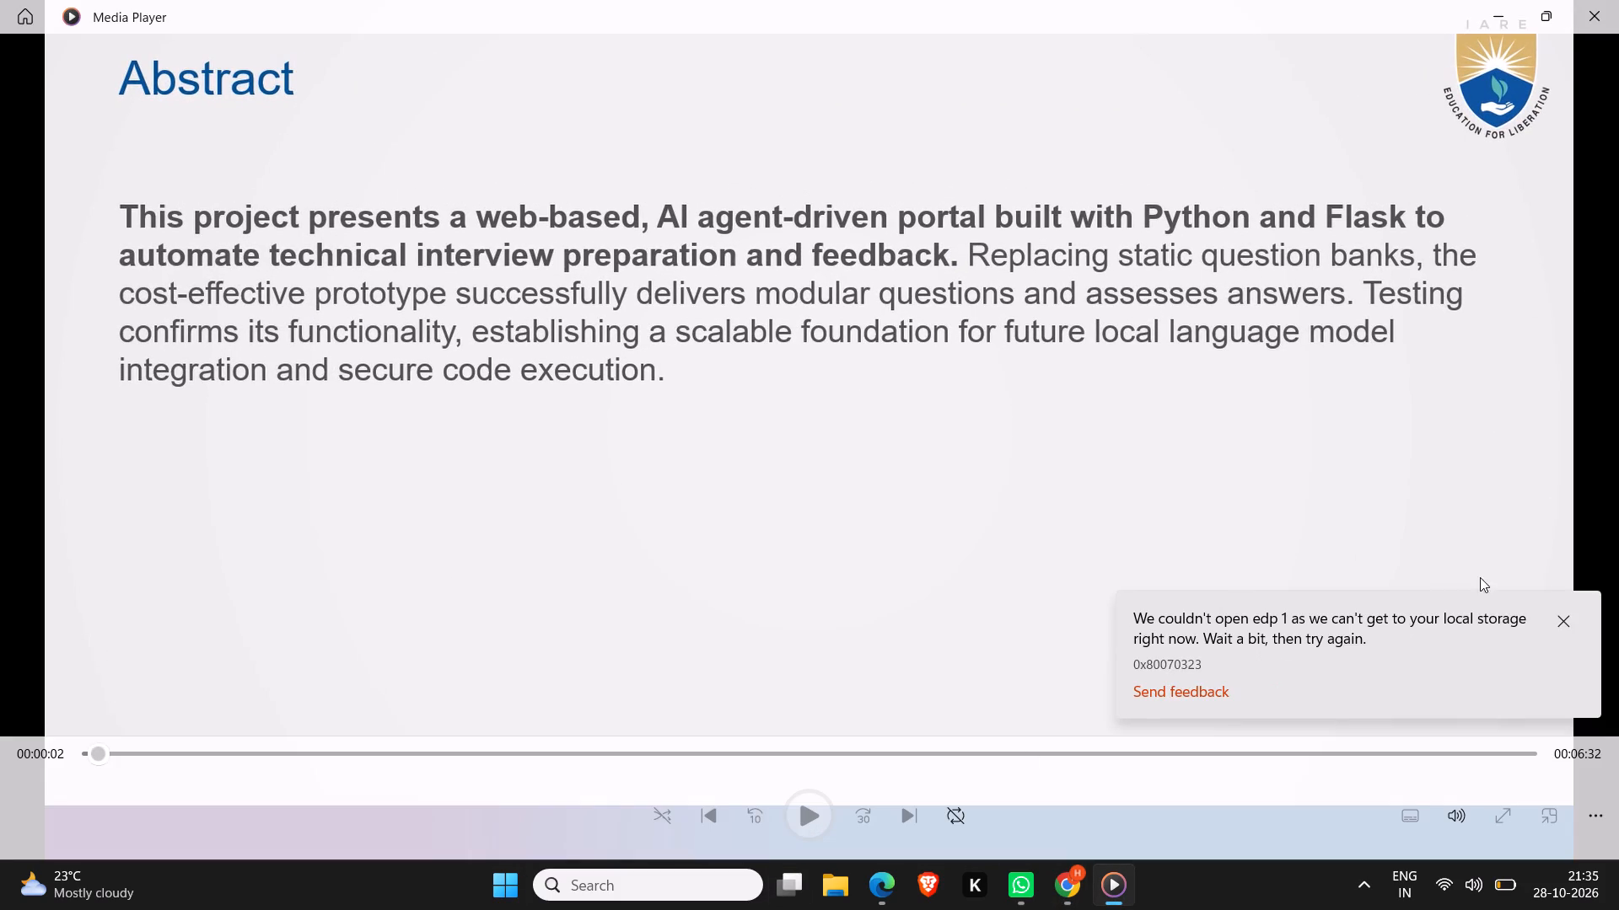
# Try to play the edp 1 video, skim forward along its timeline, and close the media player.
pyautogui.click(1572, 618)
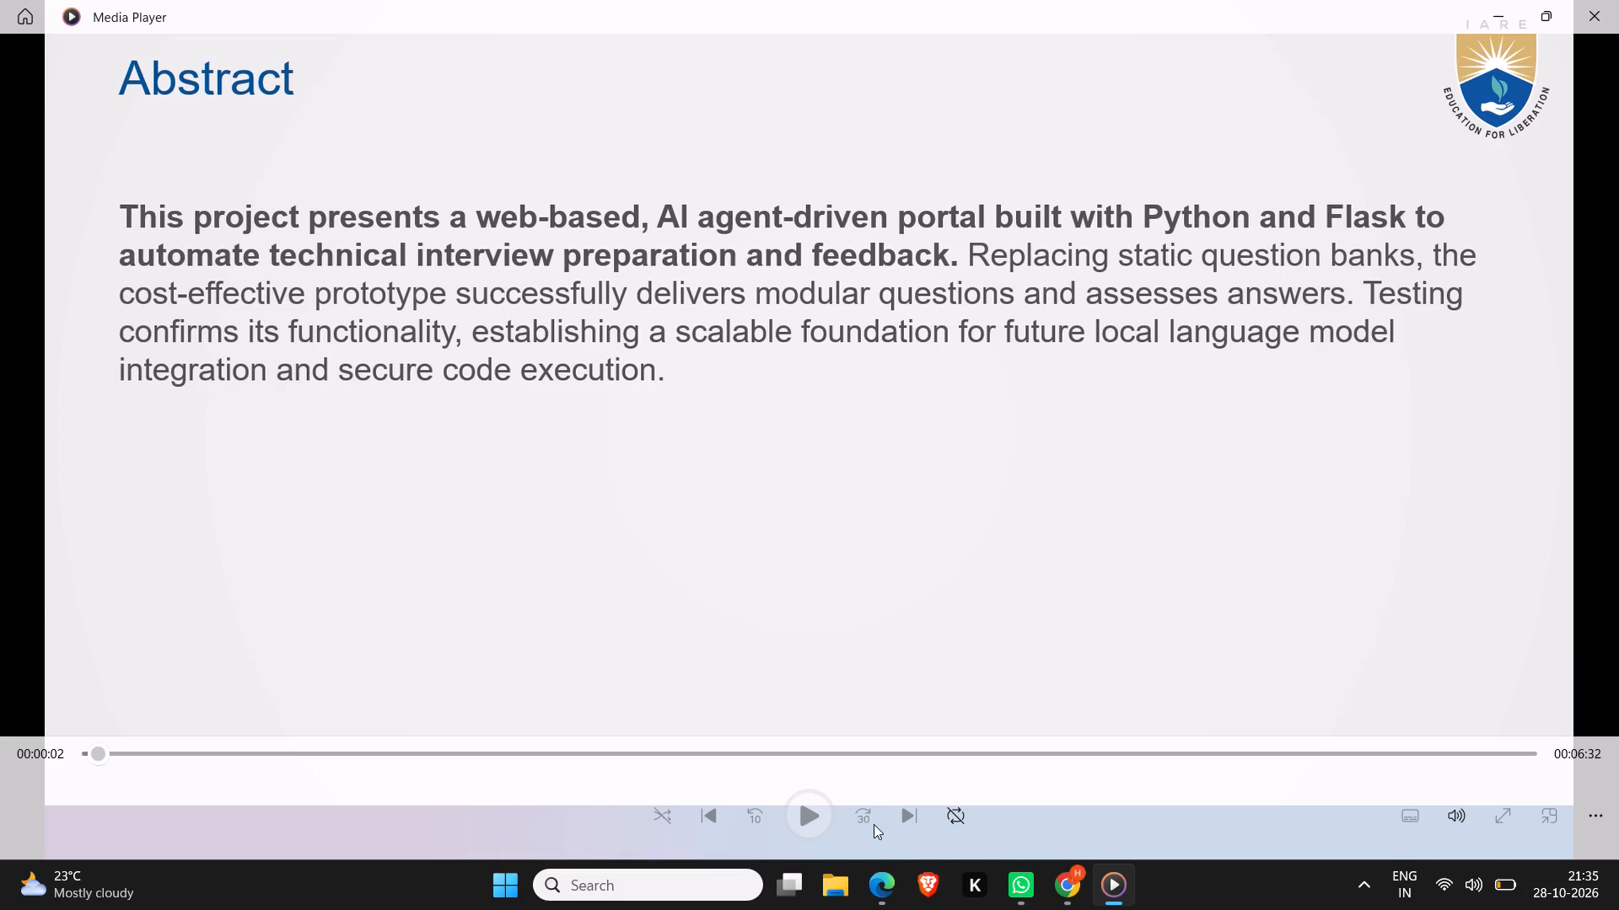
pyautogui.click(815, 807)
pyautogui.doubleClick(809, 800)
pyautogui.click(72, 14)
pyautogui.click(72, 14)
pyautogui.moveTo(94, 743); pyautogui.dragTo(418, 712)
pyautogui.moveTo(418, 712); pyautogui.dragTo(578, 699)
pyautogui.click(1618, 0)
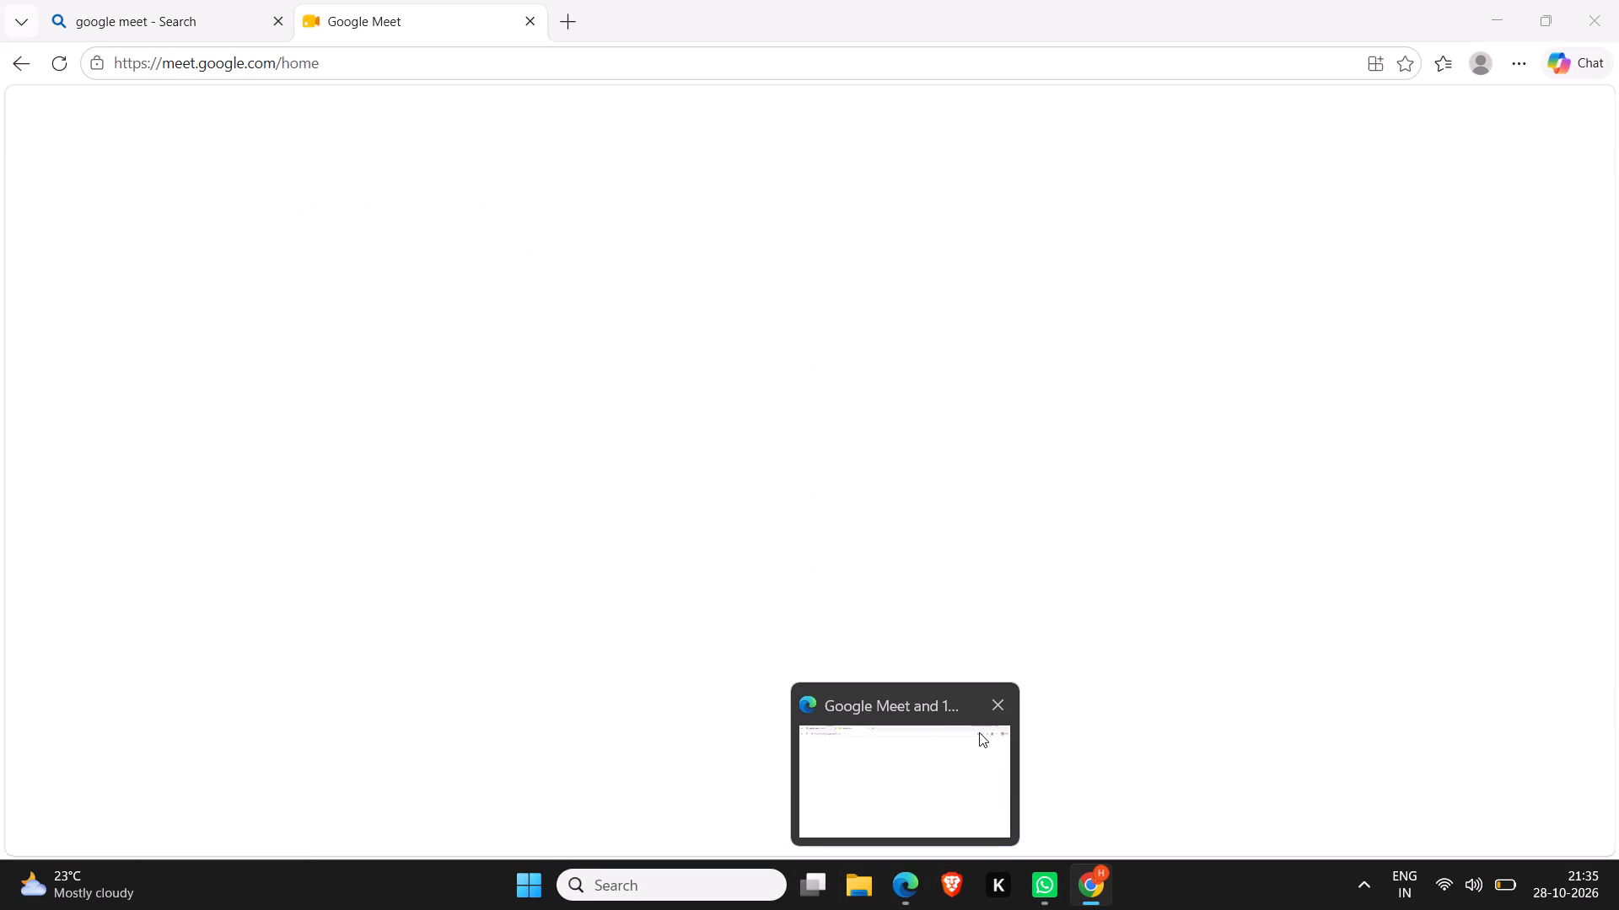
# Close the Microsoft Edge window holding the Google Meet page.
pyautogui.click(1000, 690)
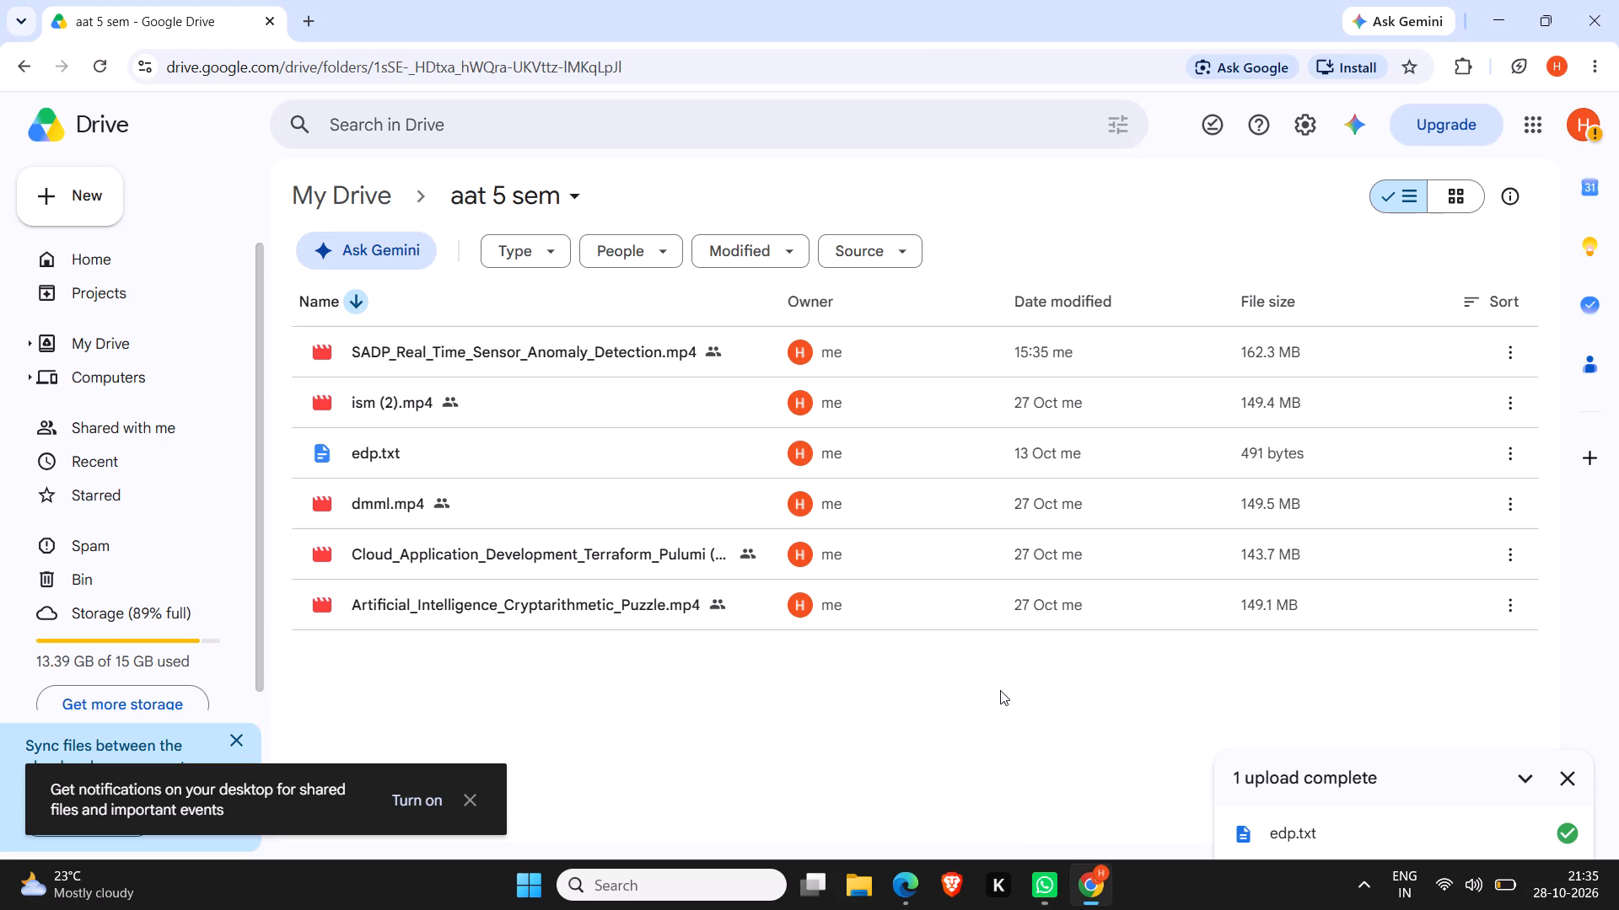
# Open the recent video edp 1 from File Explorer in Media Player, play its start and pause it.
pyautogui.click(1084, 882)
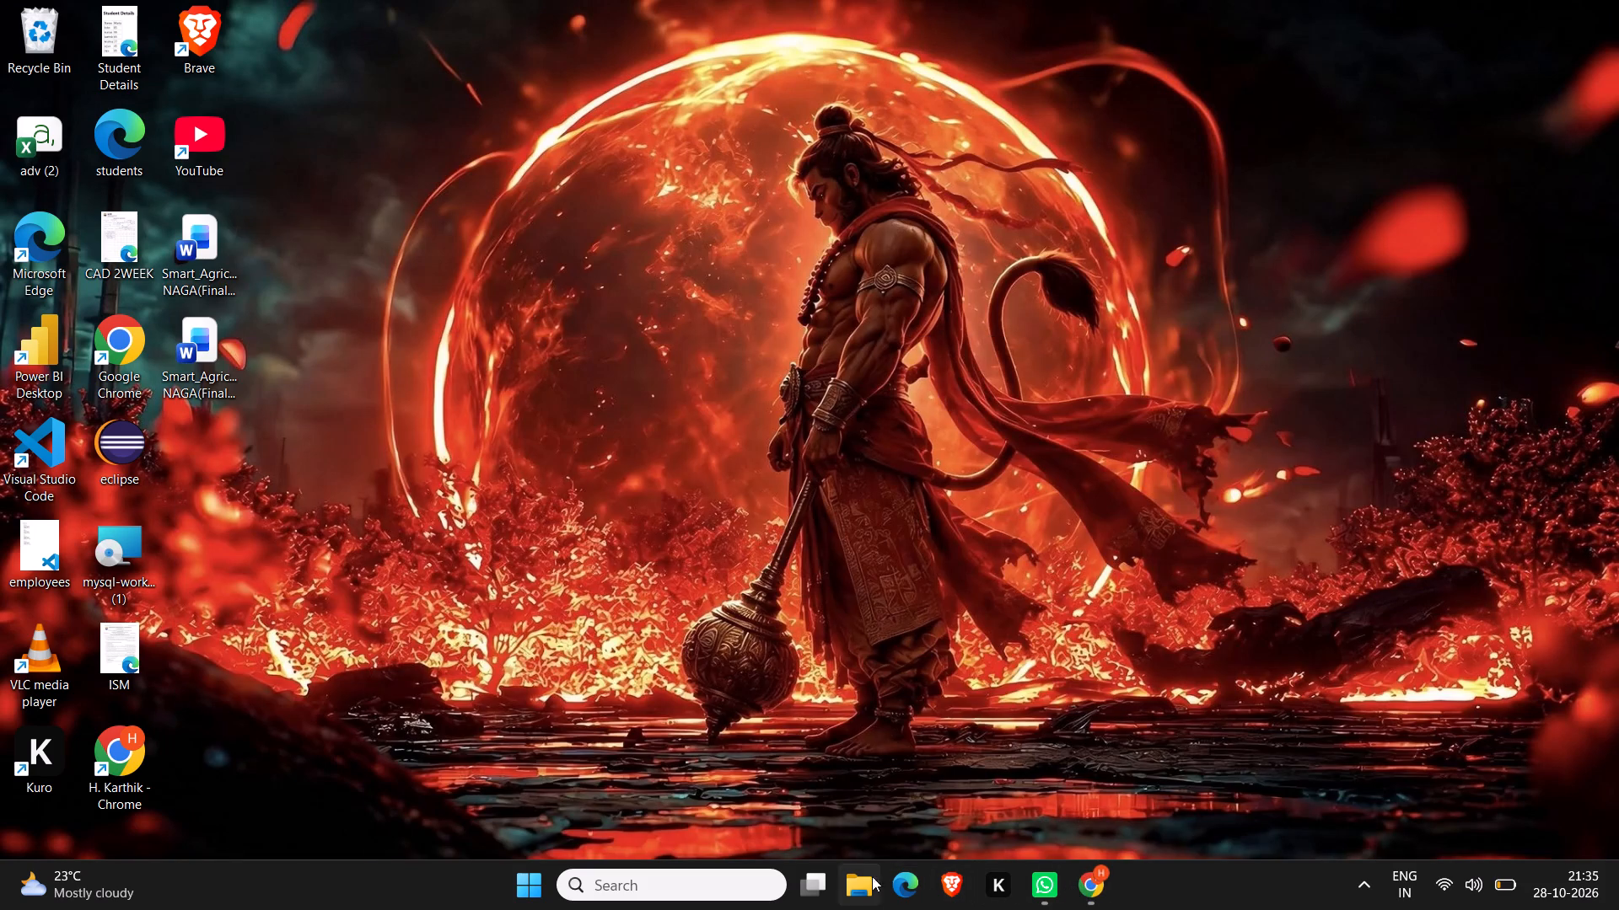
pyautogui.click(866, 879)
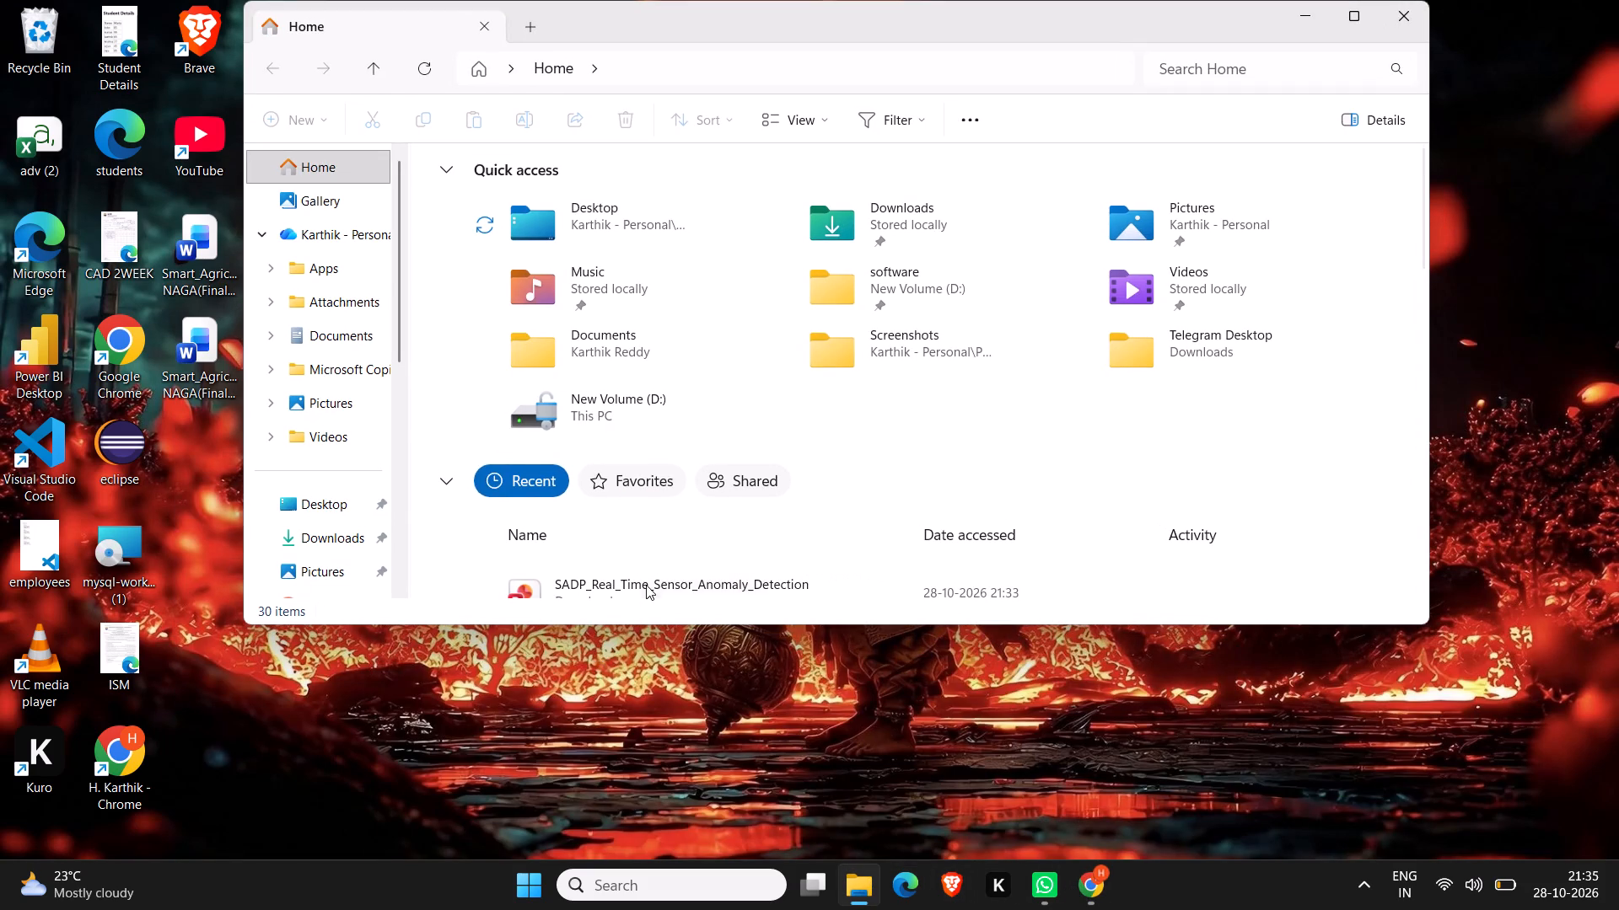
pyautogui.scroll(-2, 646, 585)
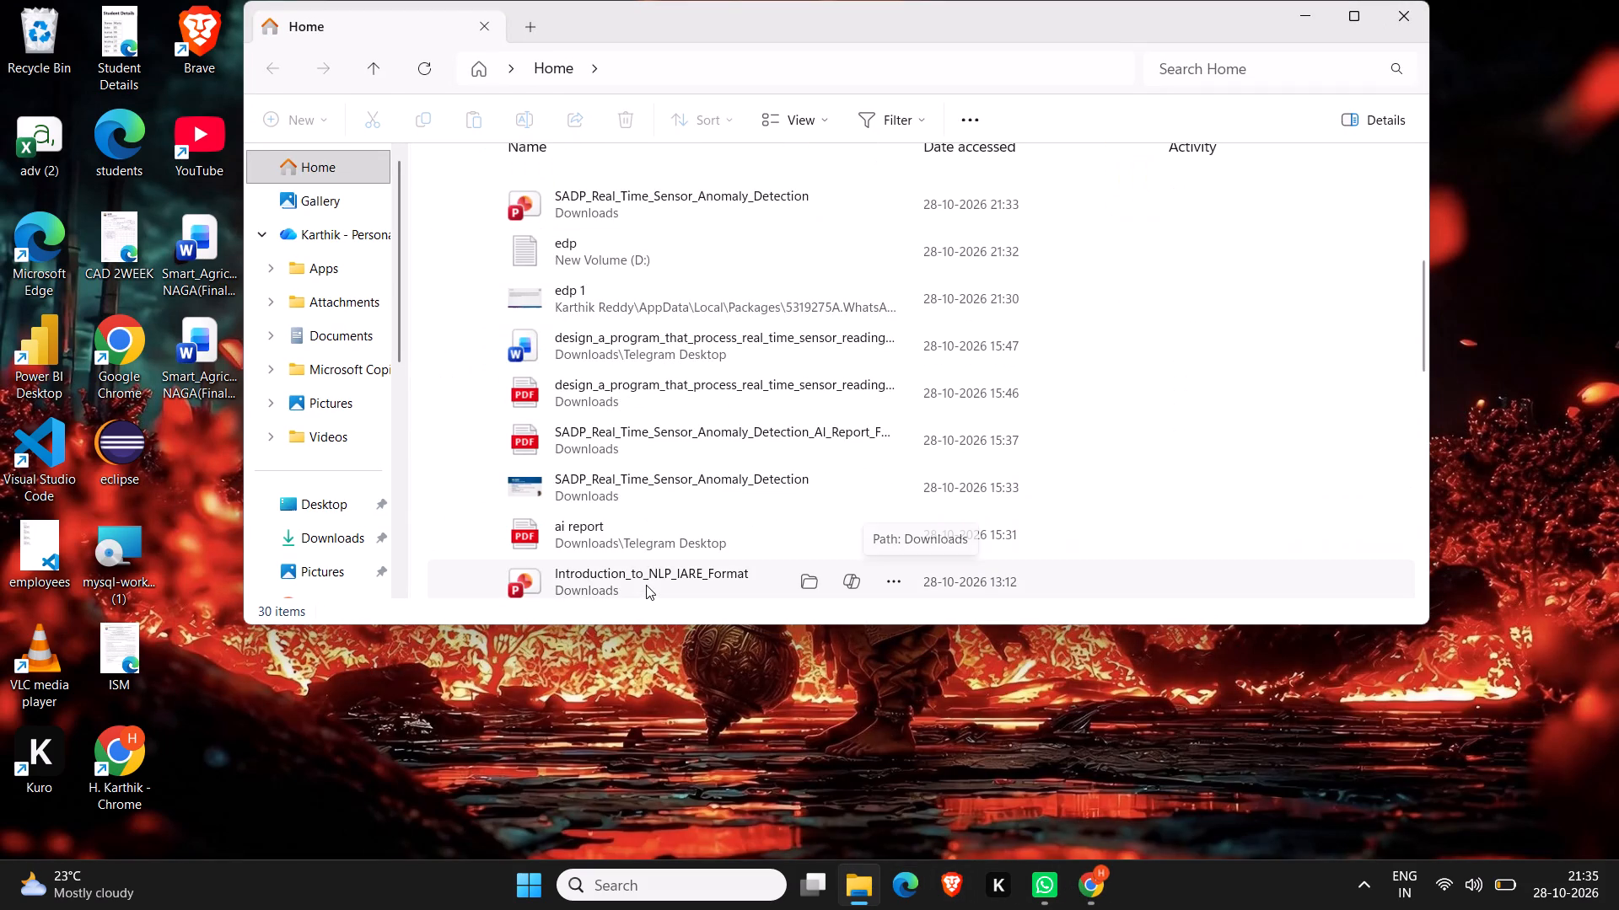
pyautogui.doubleClick(686, 307)
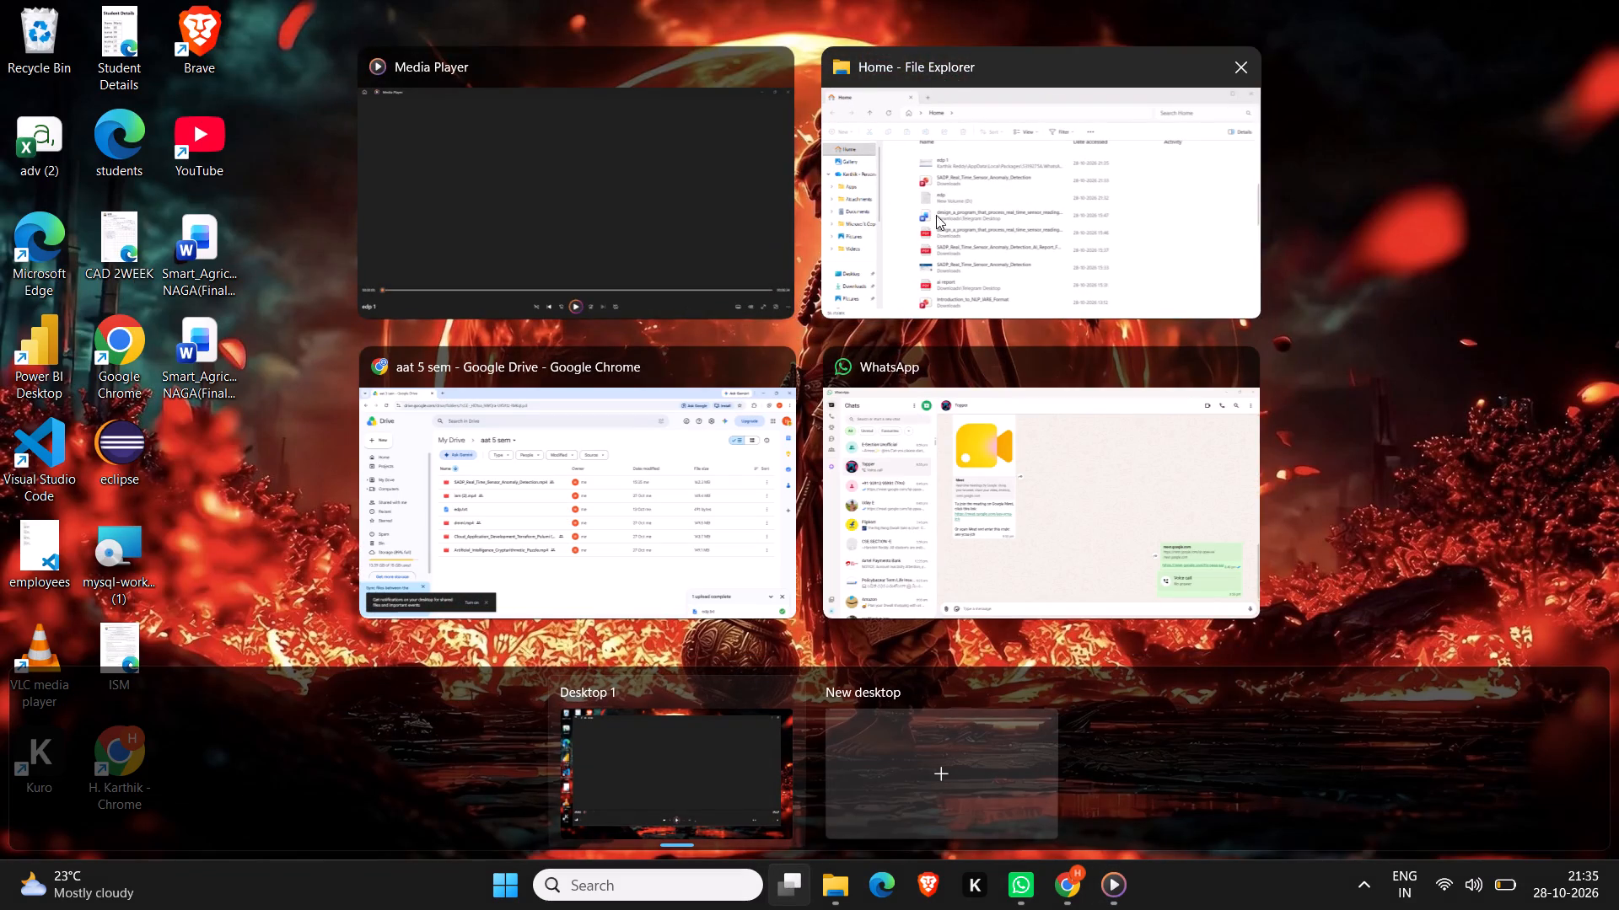
pyautogui.click(736, 206)
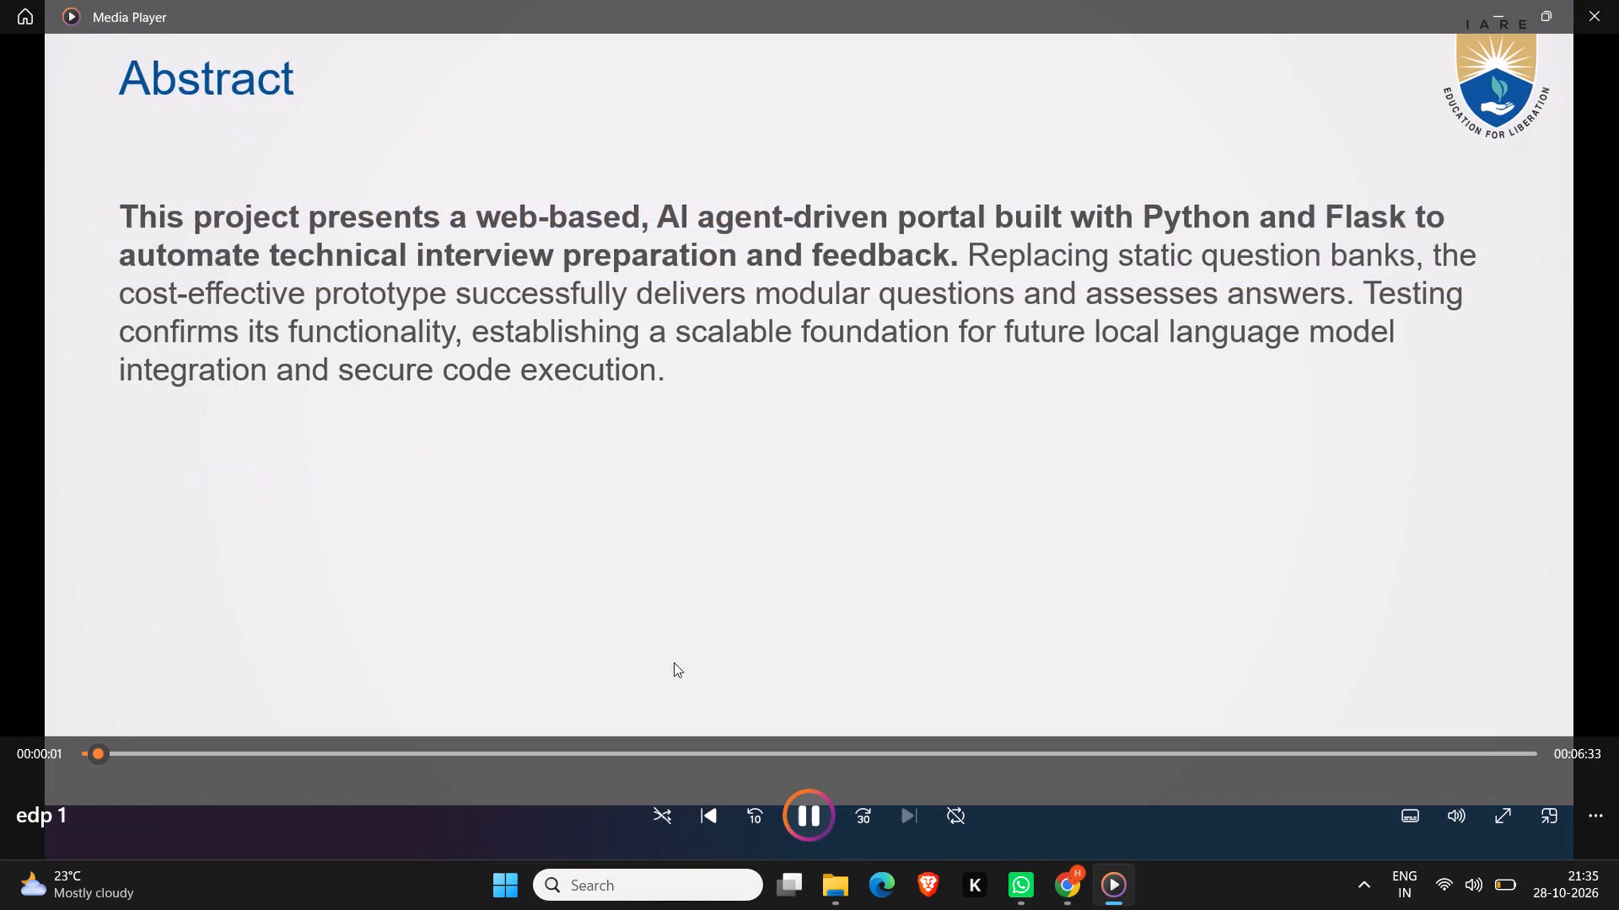
pyautogui.click(801, 802)
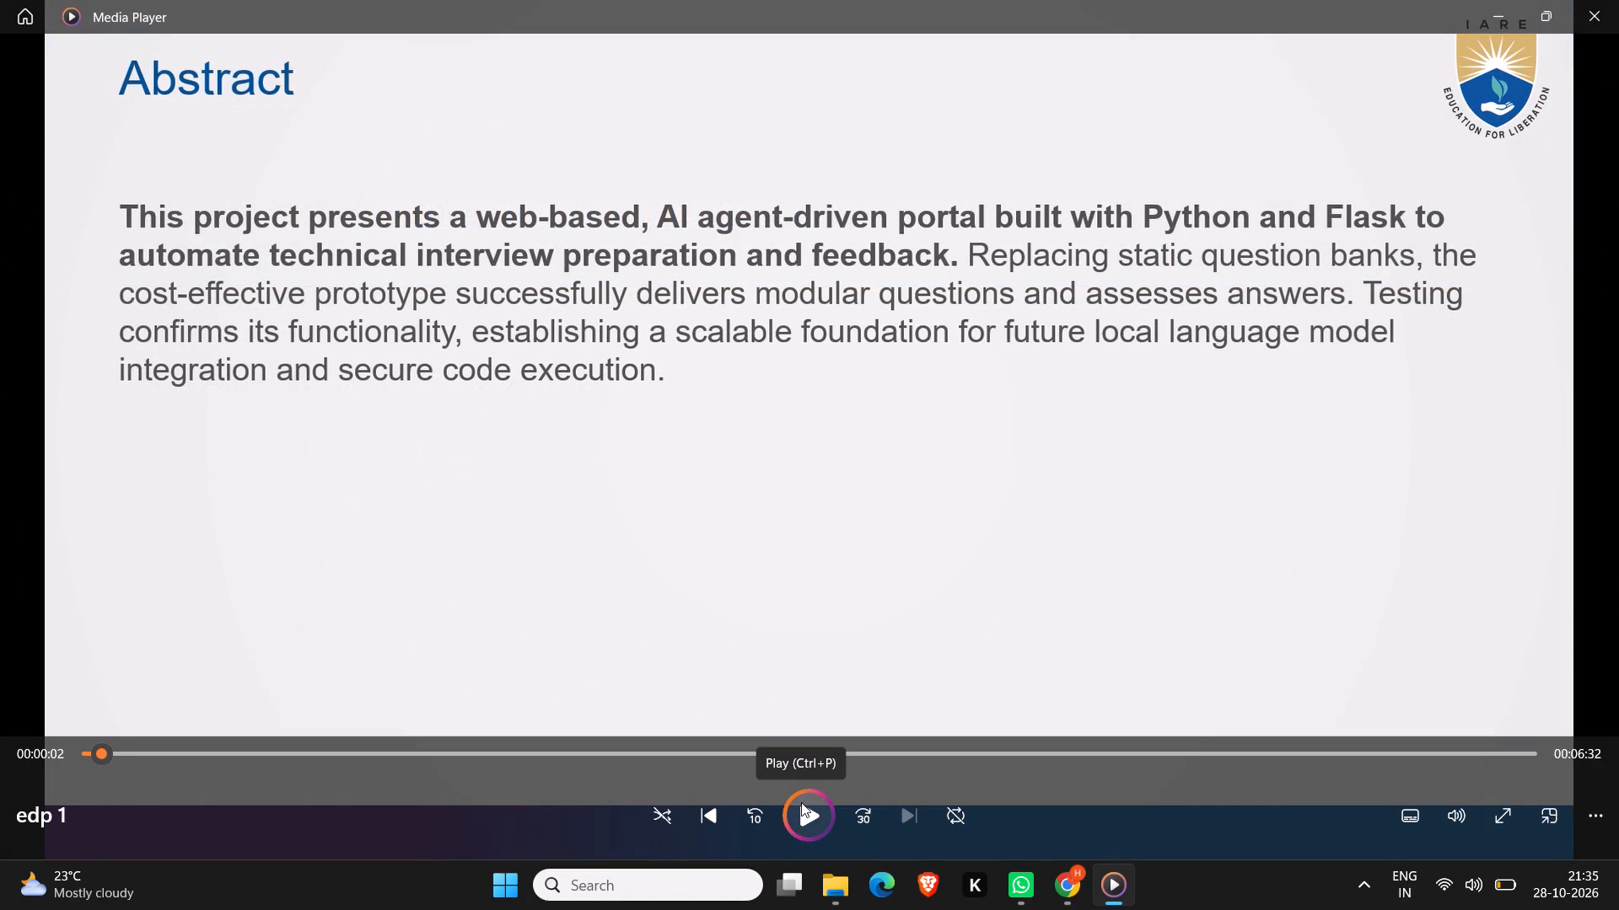
# Return to File Explorer and check the edp 1 video's entry among the recent files.
pyautogui.hscroll(-1, 801, 802)
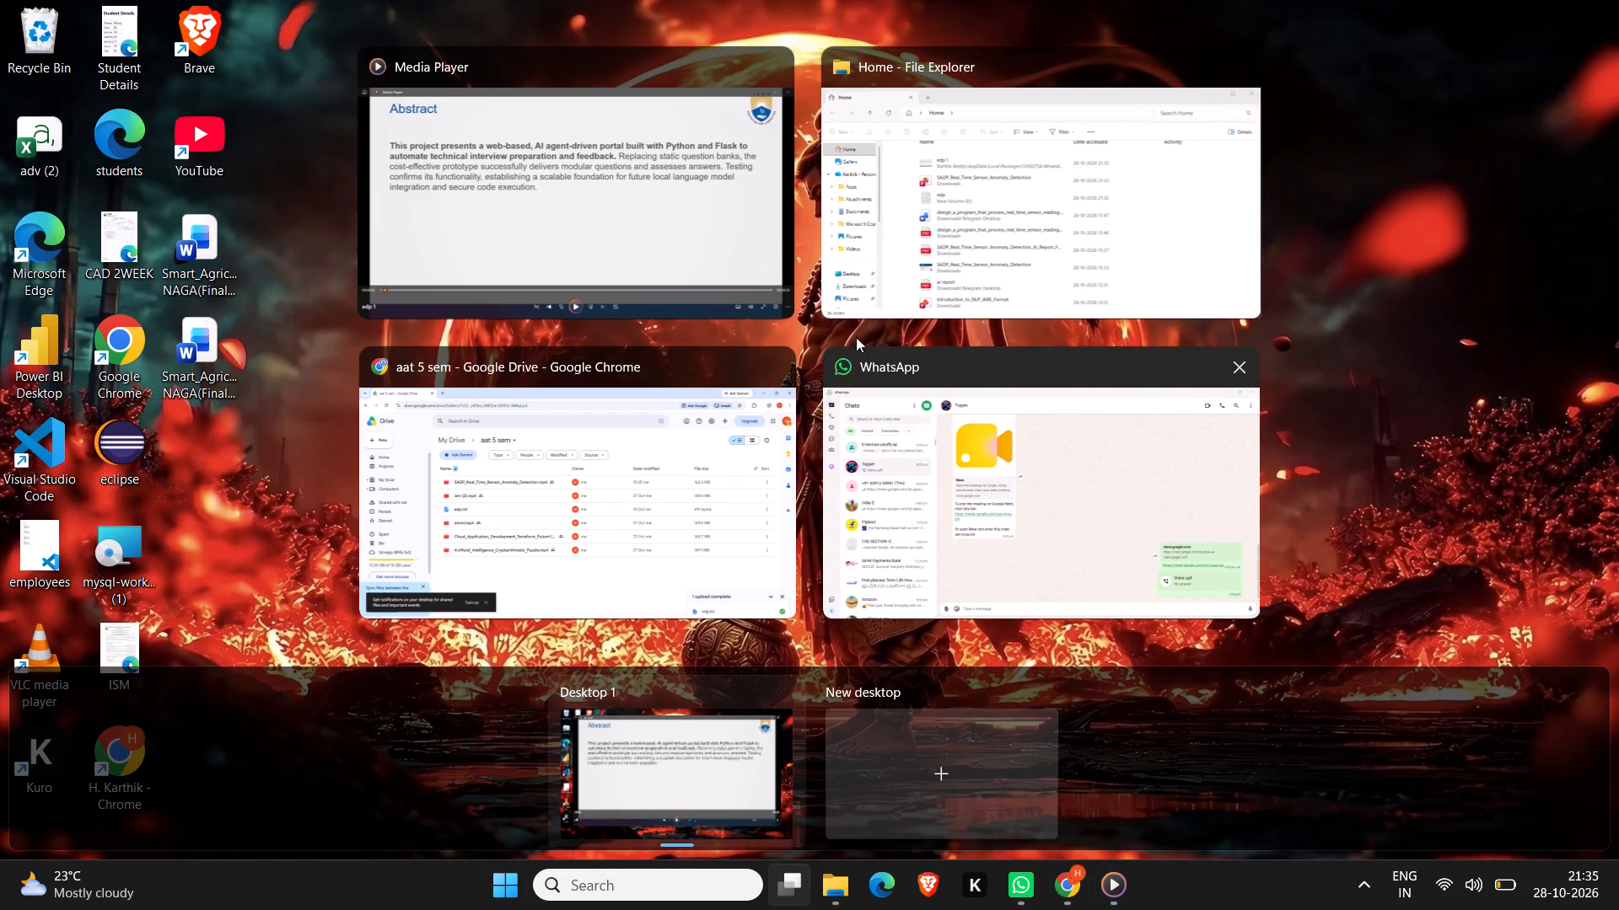
pyautogui.click(853, 277)
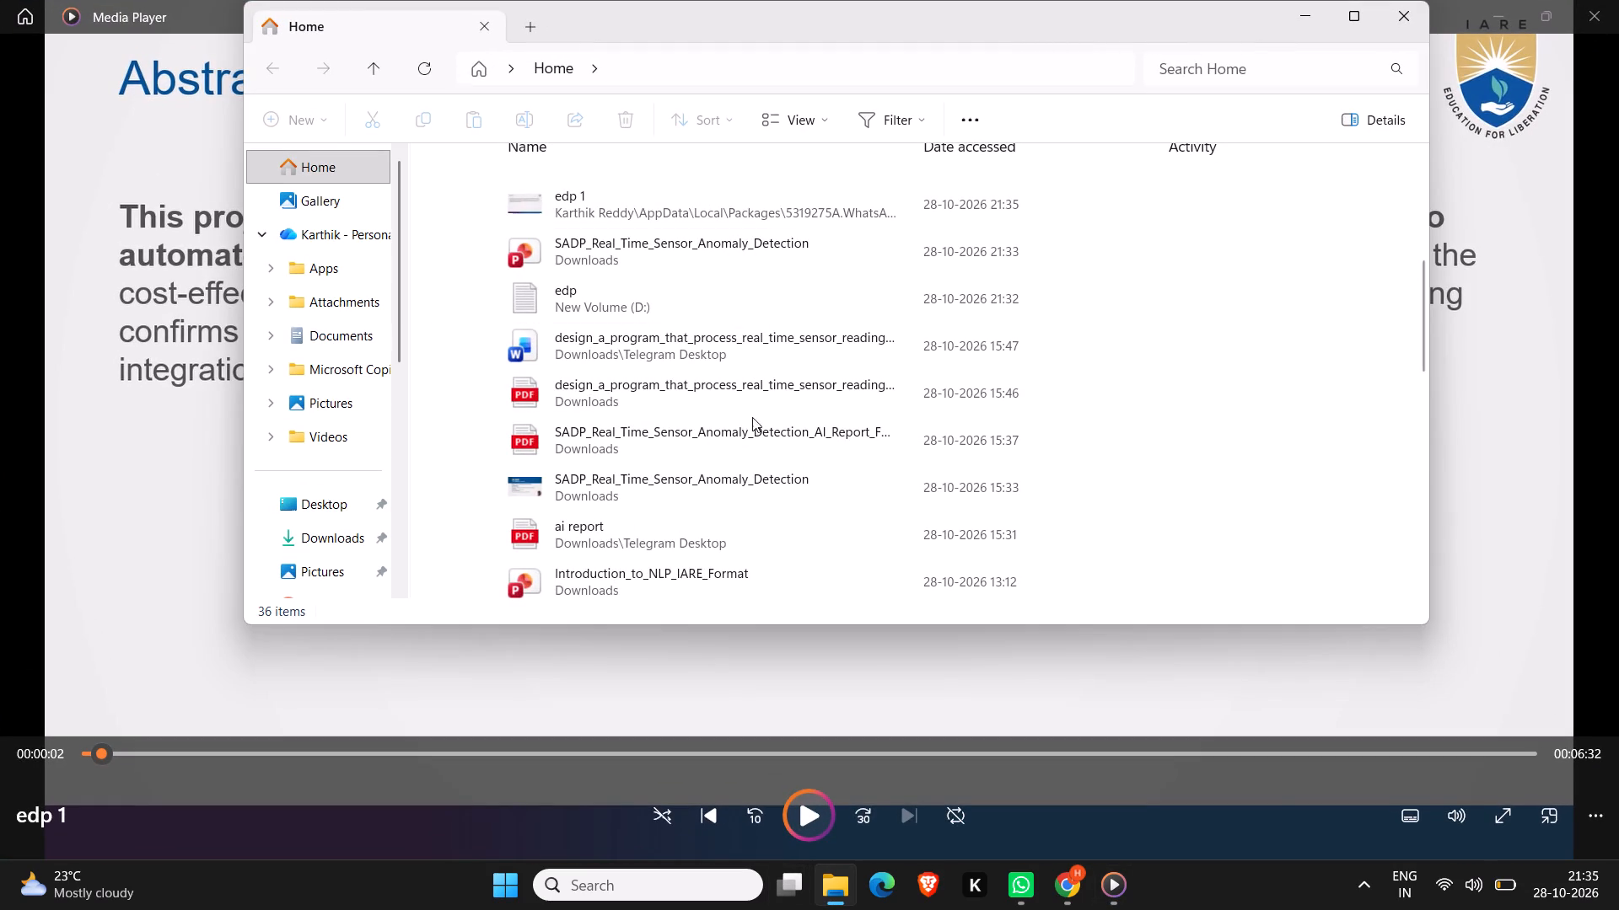
pyautogui.scroll(1, 753, 437)
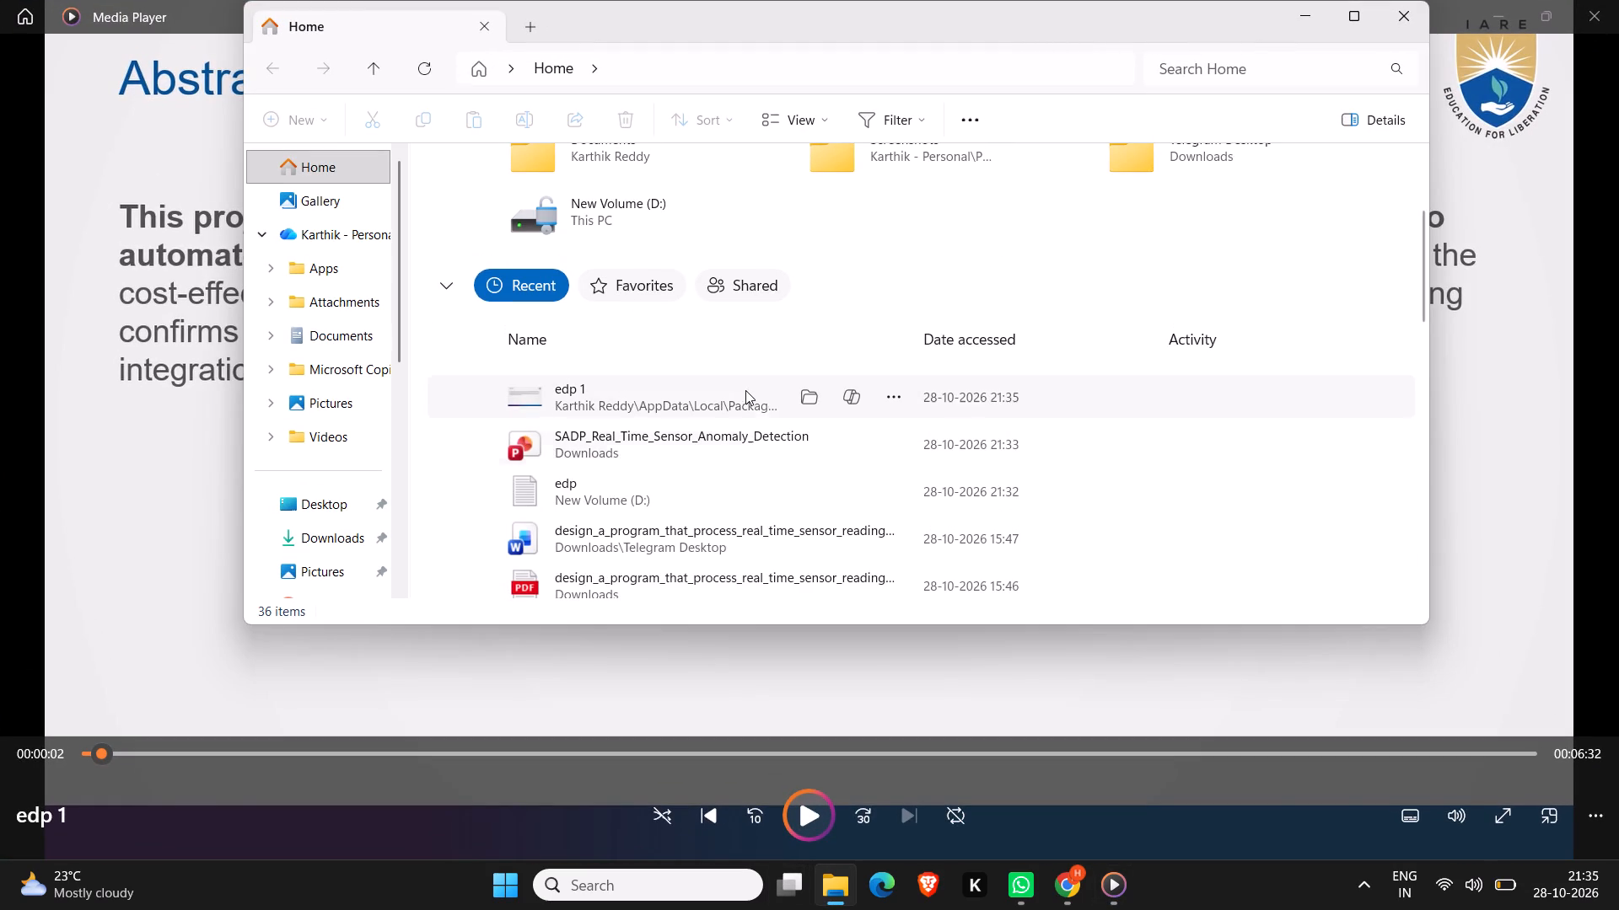
# Switch to Google Drive in Chrome and start a file upload into the aat 5 sem folder.
pyautogui.click(644, 548)
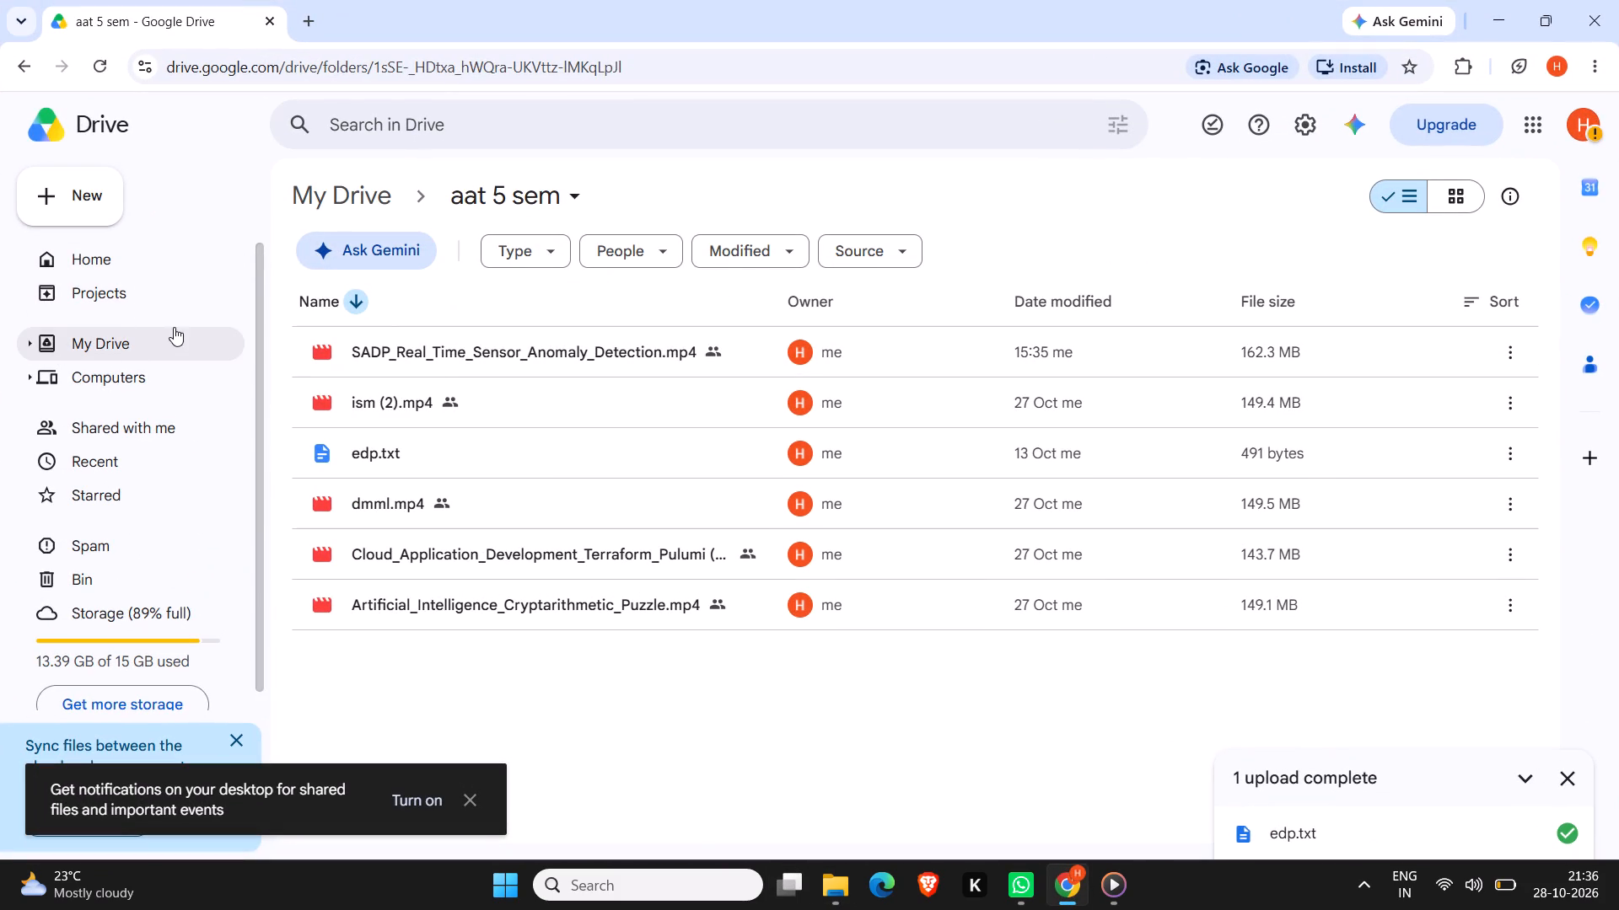
pyautogui.click(548, 190)
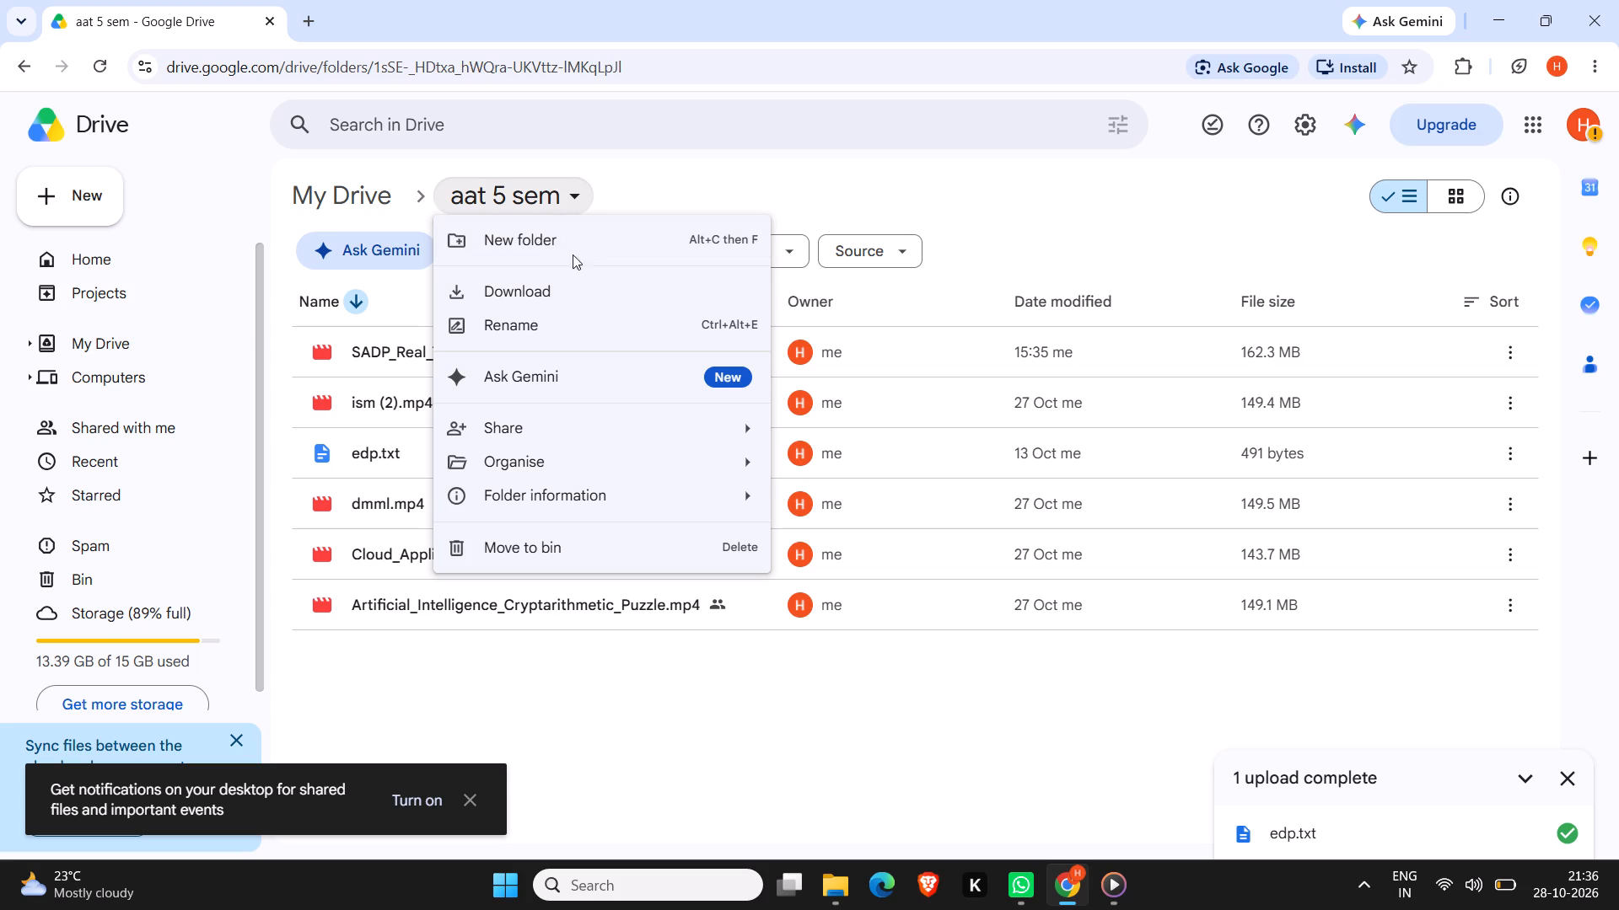
pyautogui.click(727, 196)
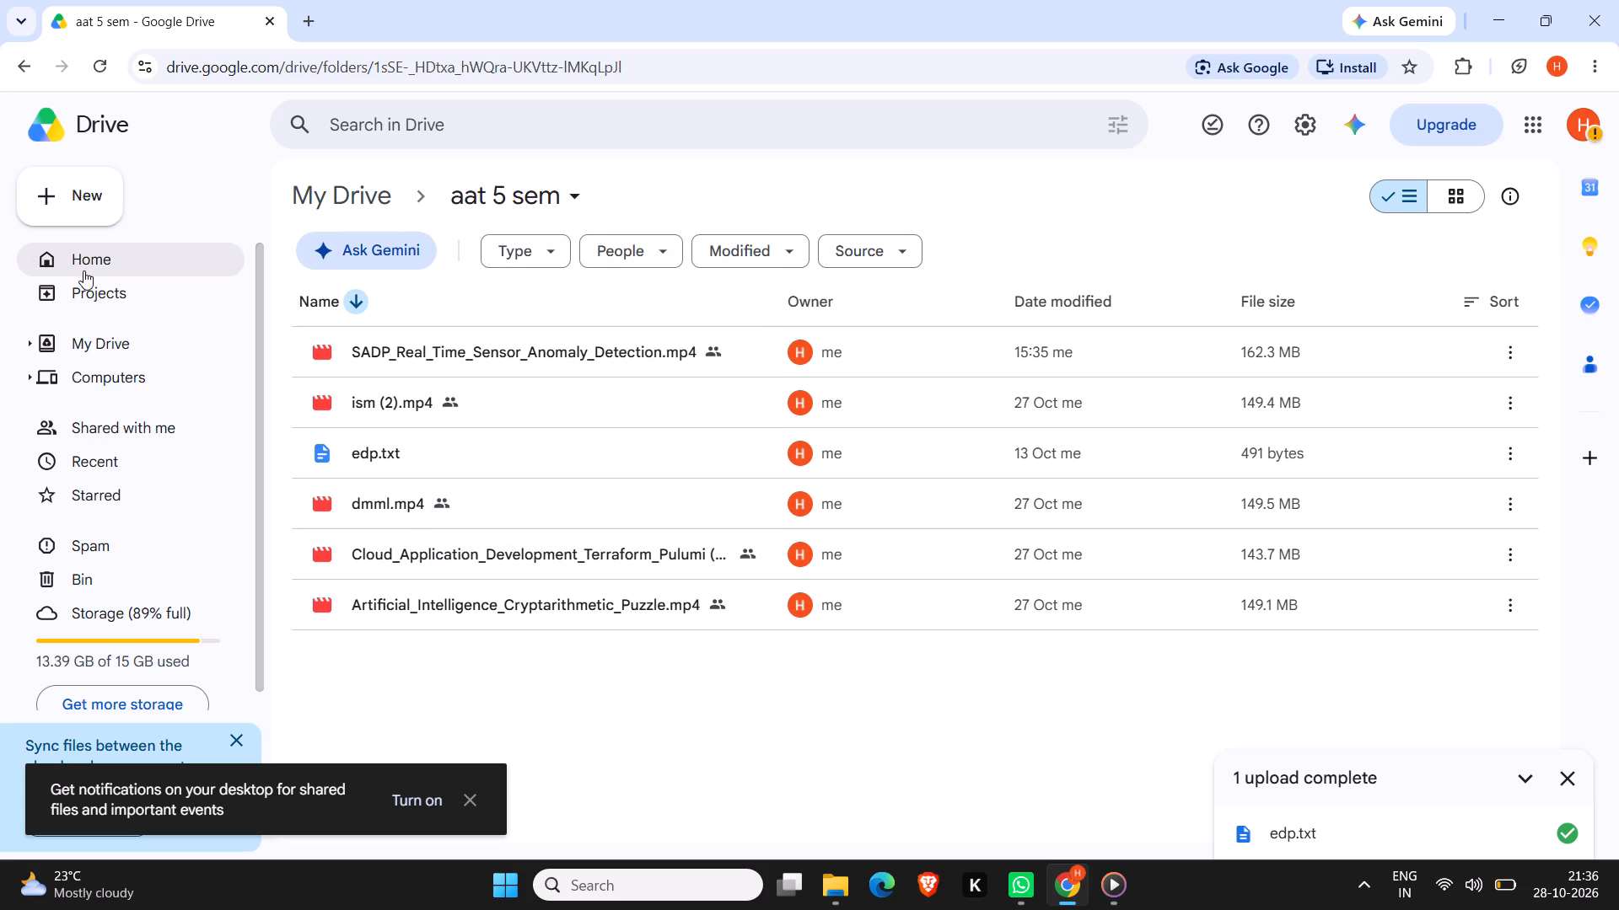
pyautogui.click(62, 218)
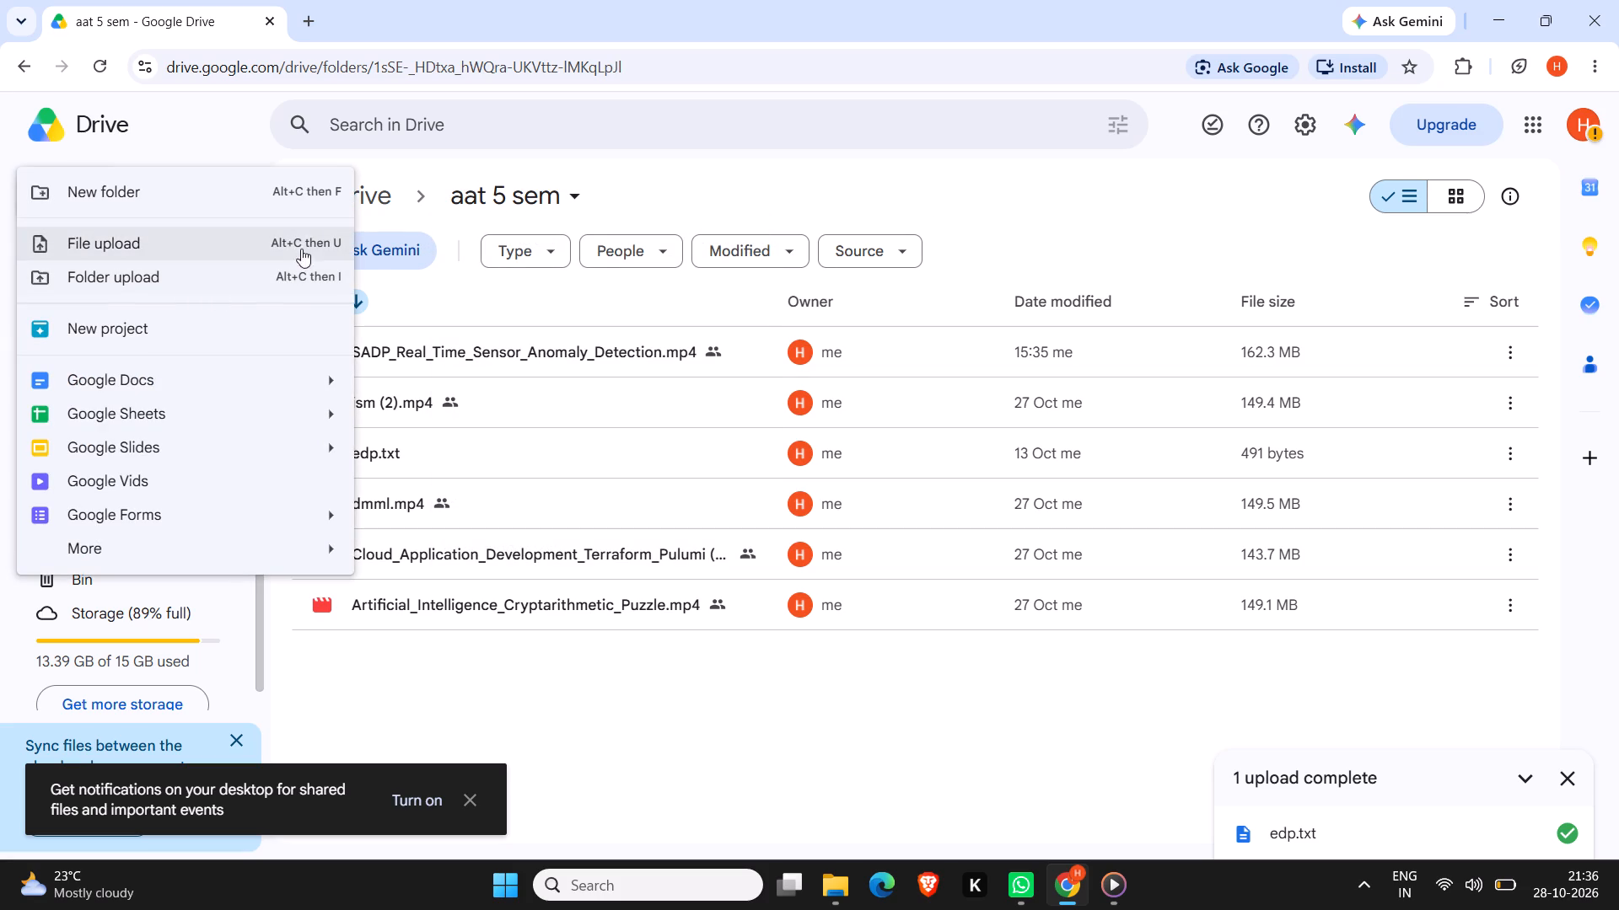
pyautogui.click(294, 236)
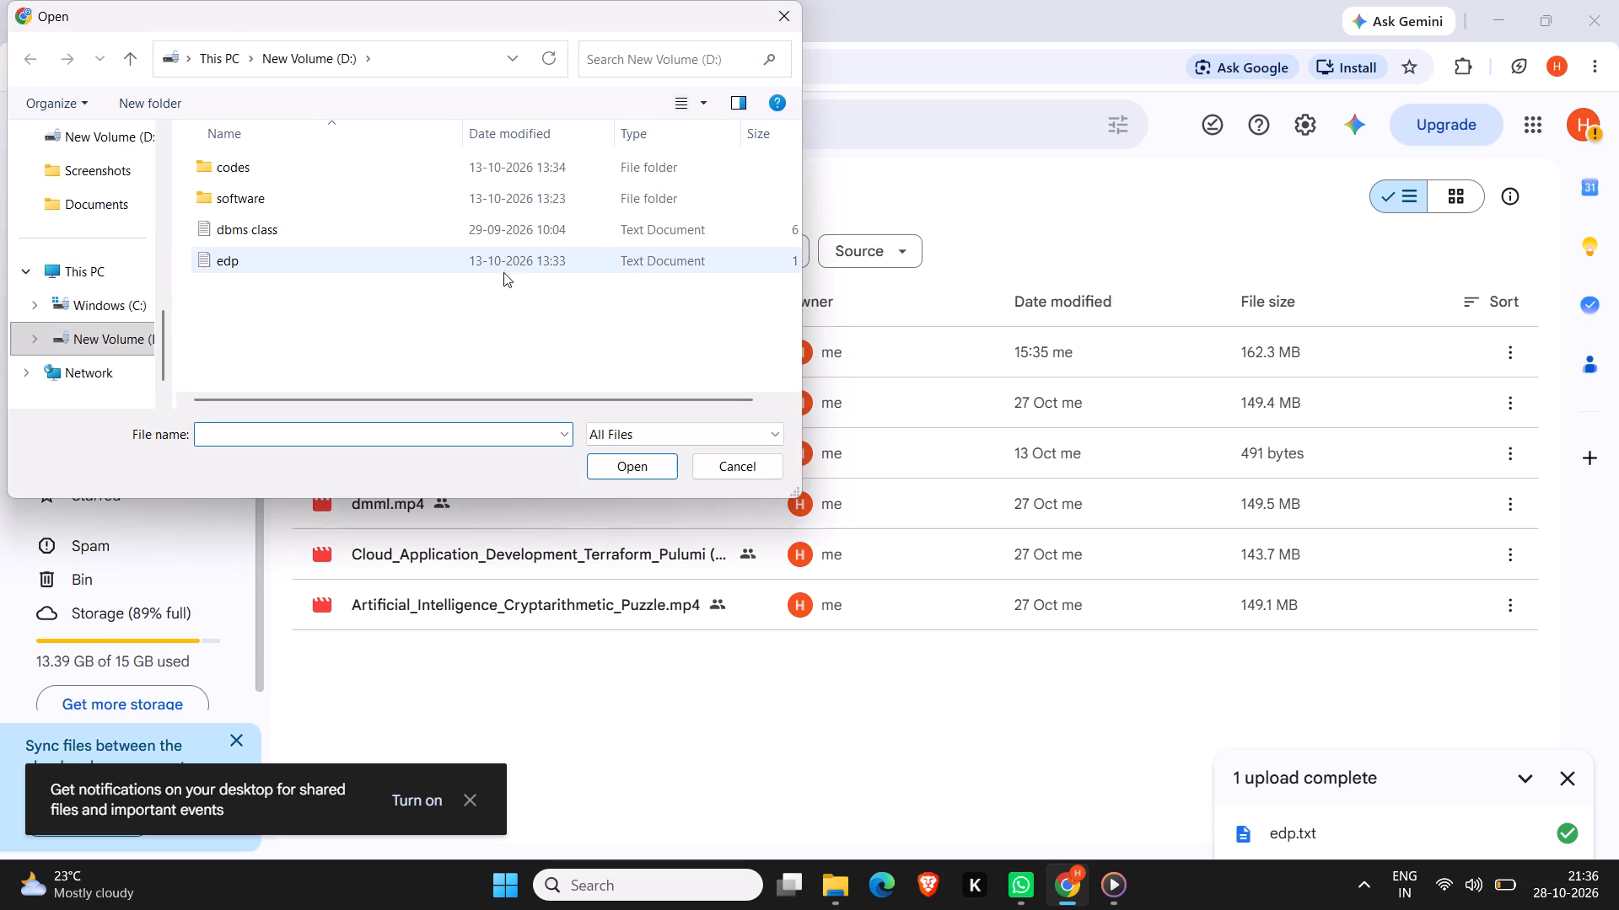
# Look through the Downloads and Pictures folders in the upload's file chooser for the edp 1 video.
pyautogui.scroll(1, 75, 191)
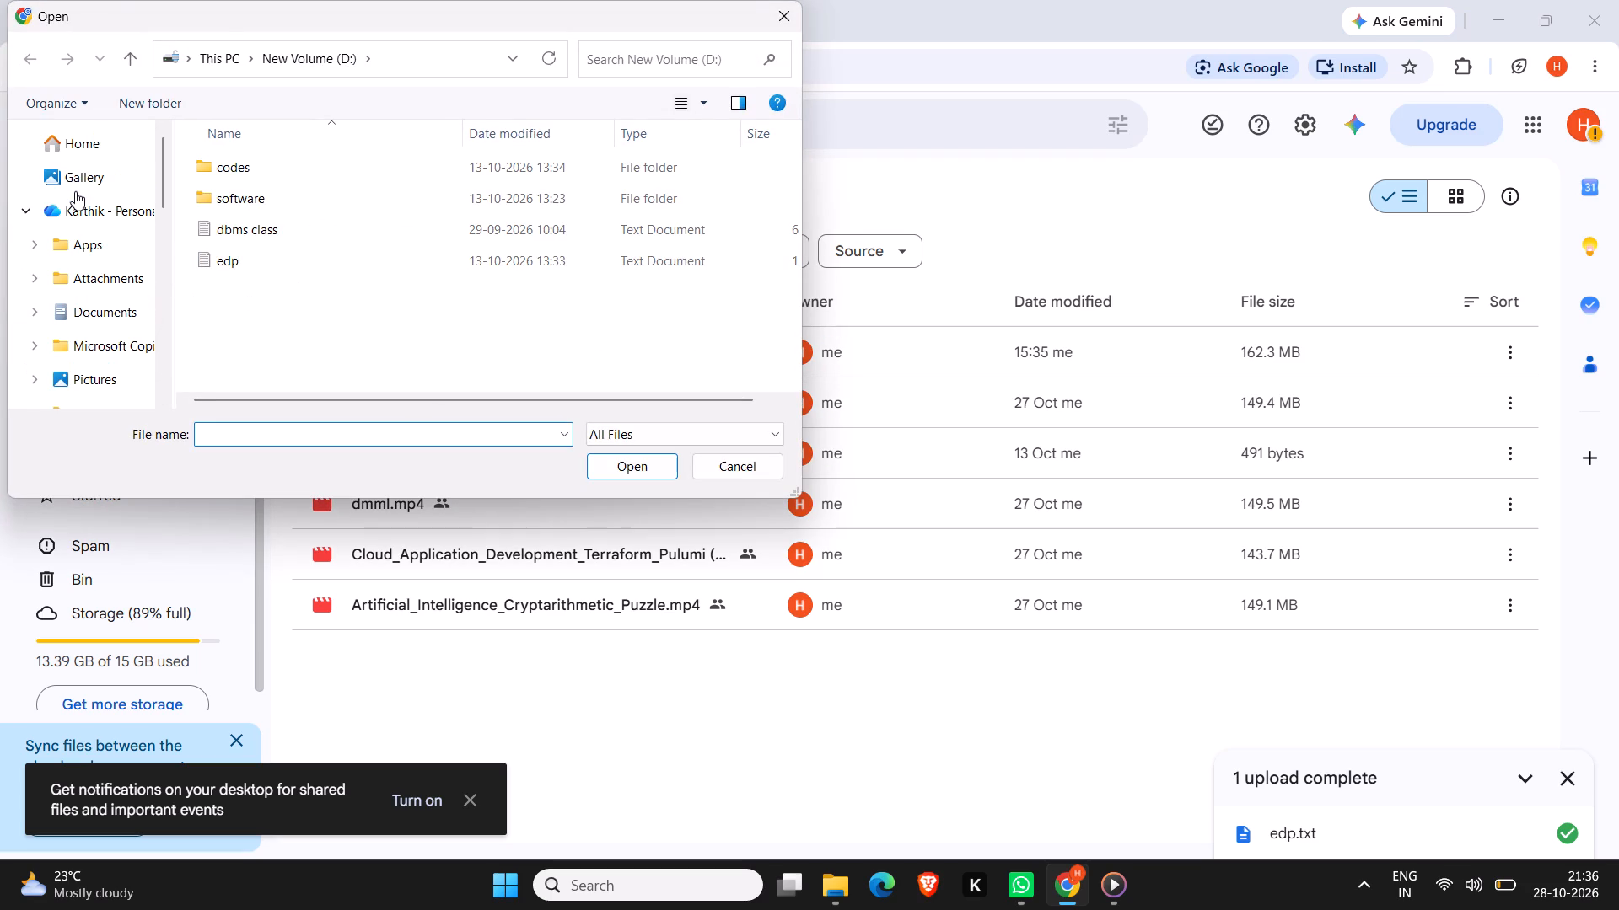
pyautogui.scroll(1, 120, 197)
pyautogui.scroll(-1, 127, 311)
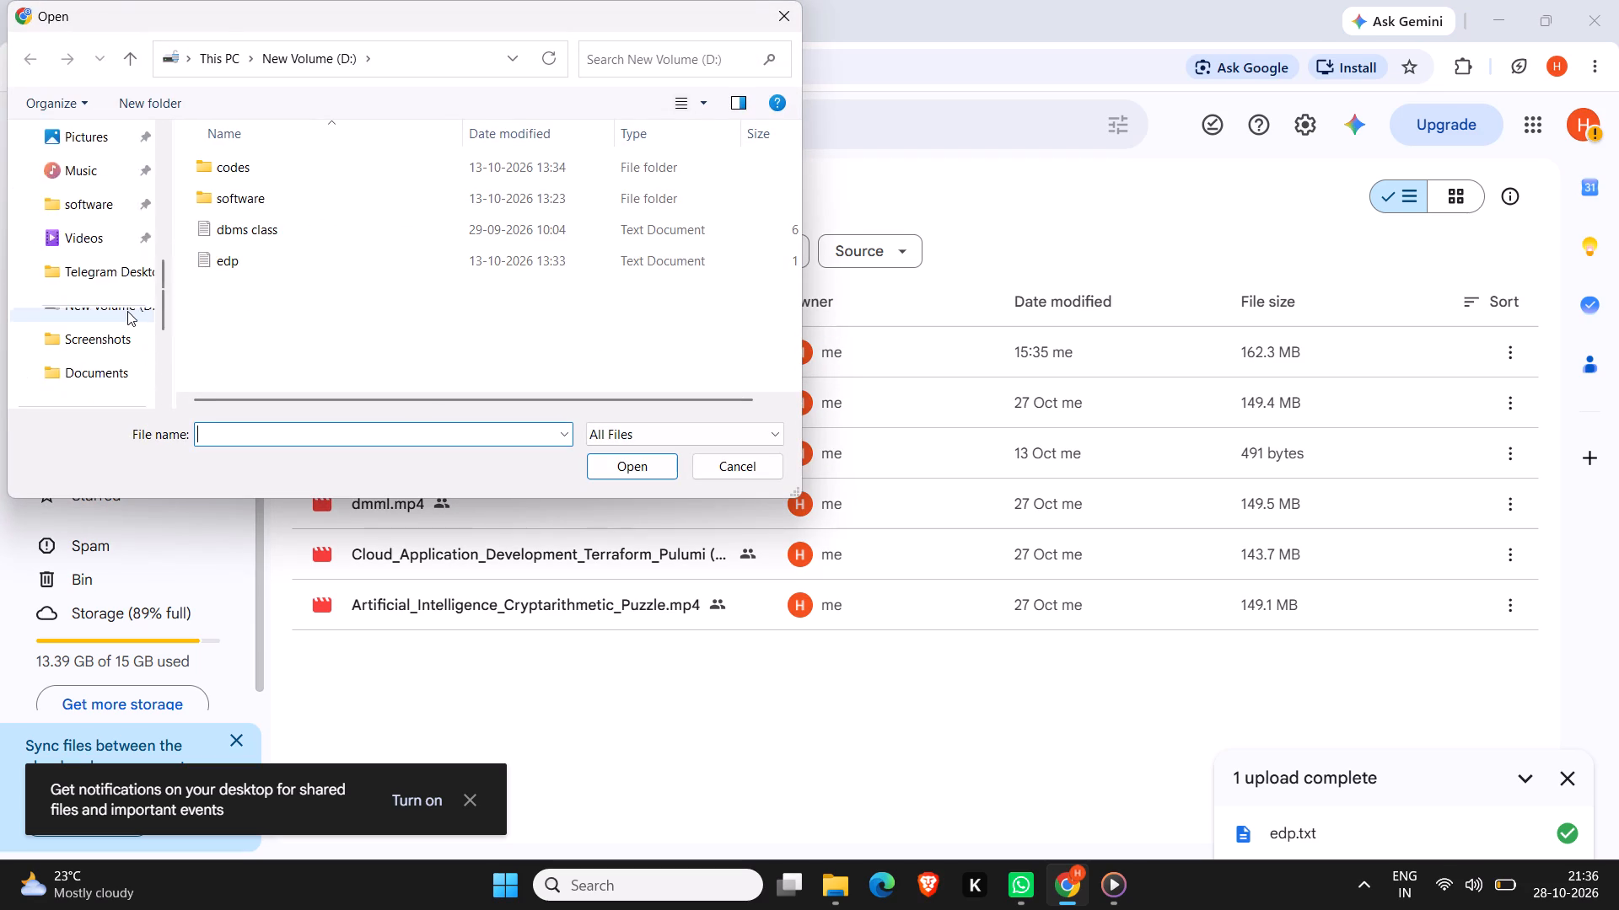
pyautogui.scroll(-1, 127, 311)
pyautogui.click(122, 200)
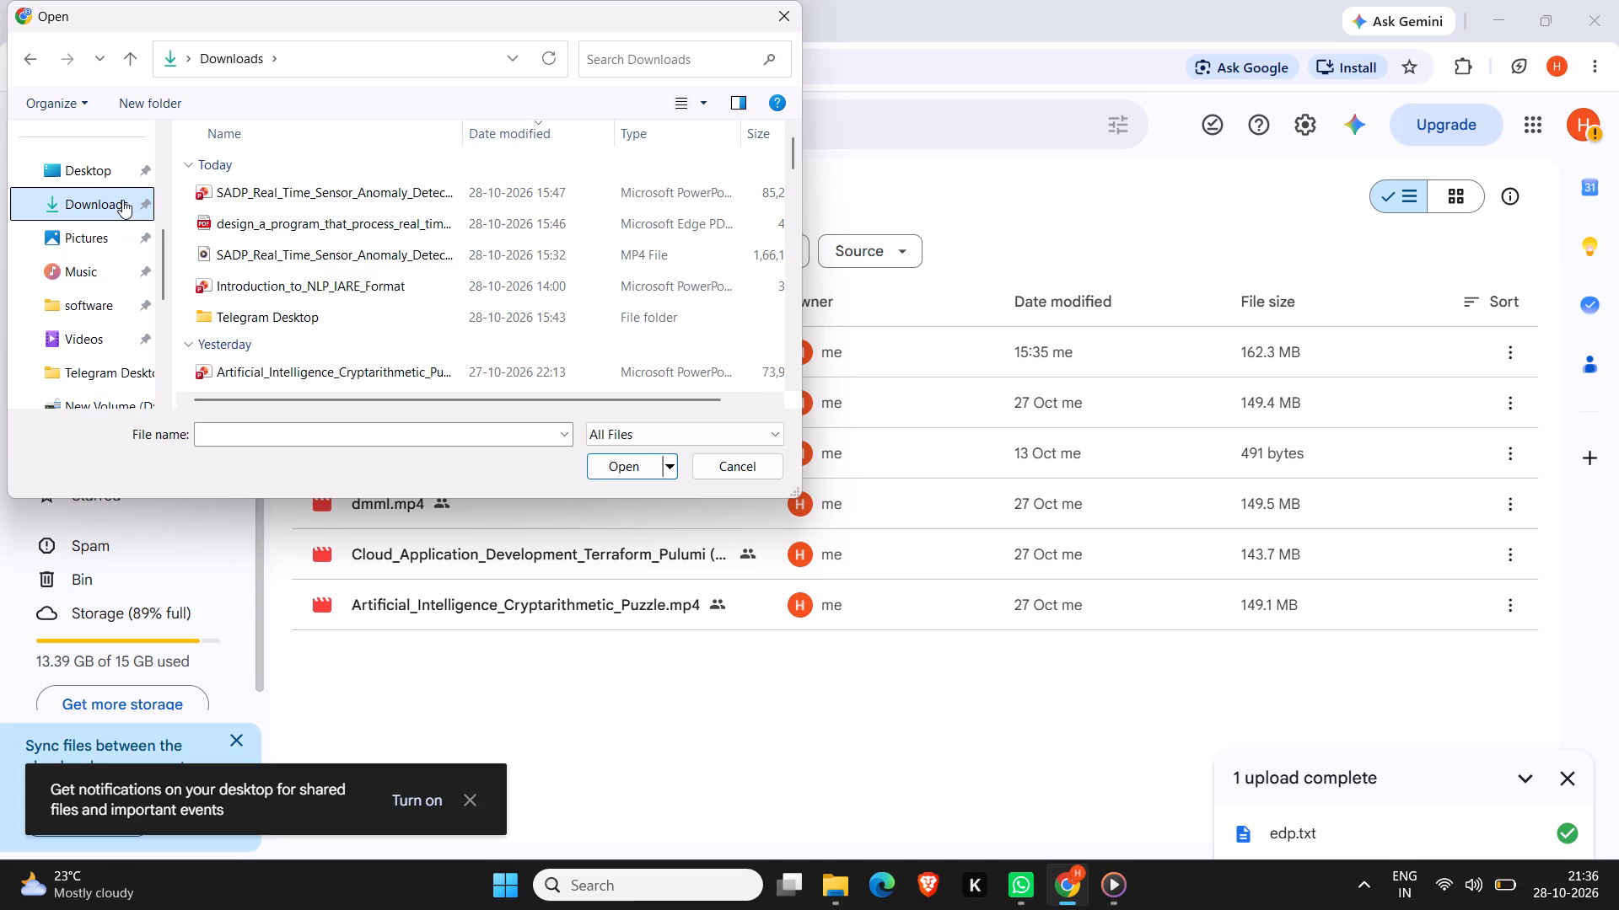
pyautogui.scroll(-3, 449, 246)
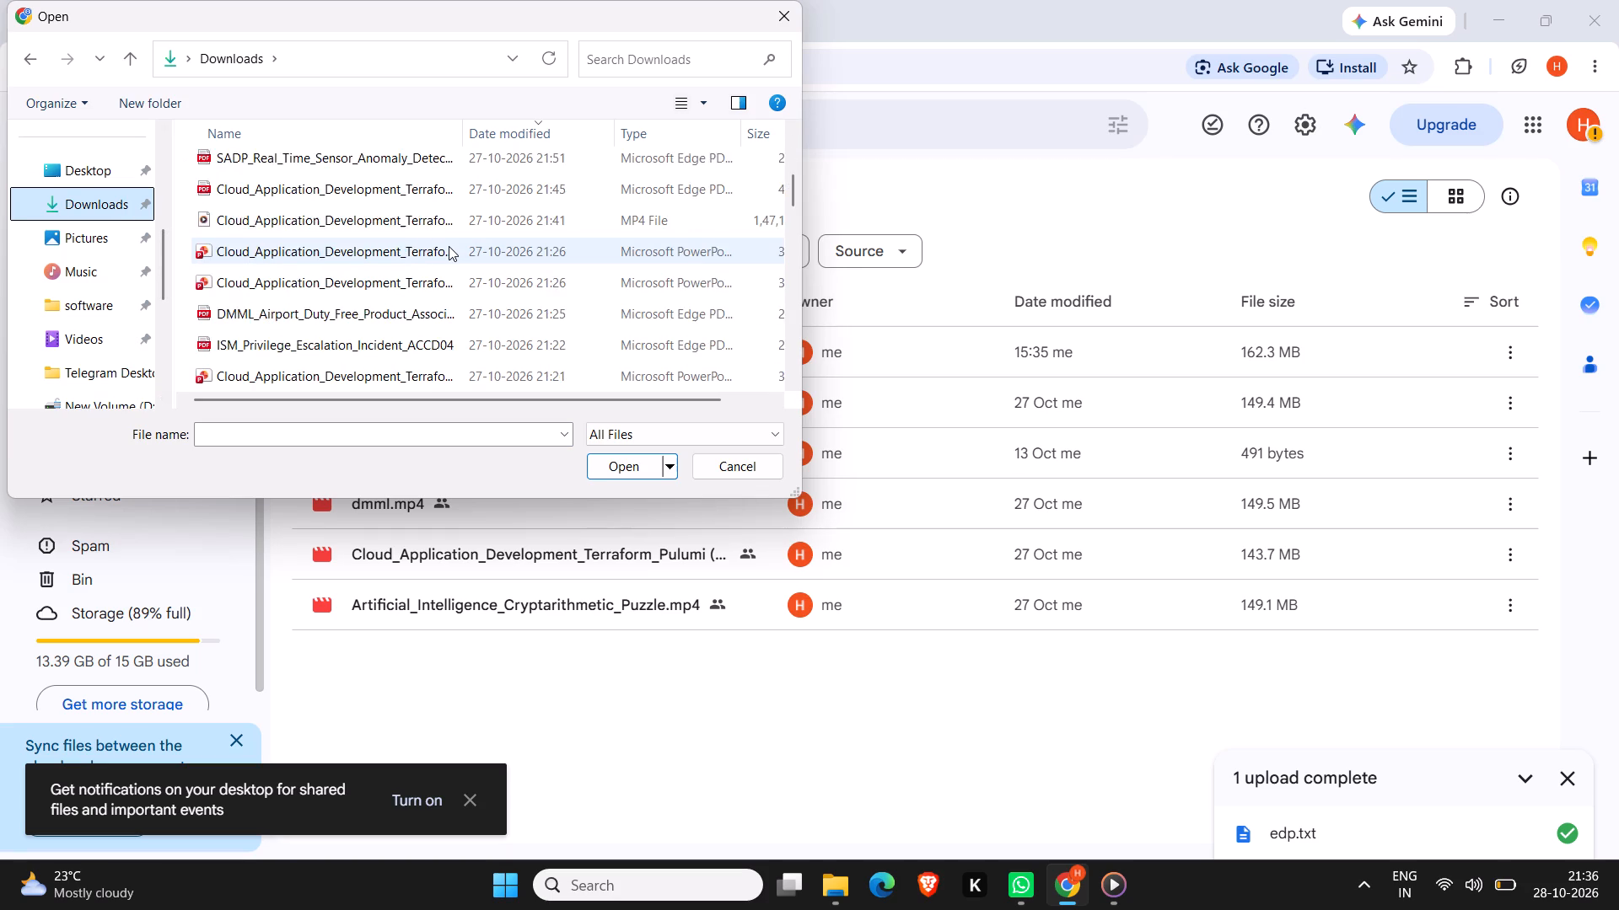
pyautogui.scroll(-3, 449, 246)
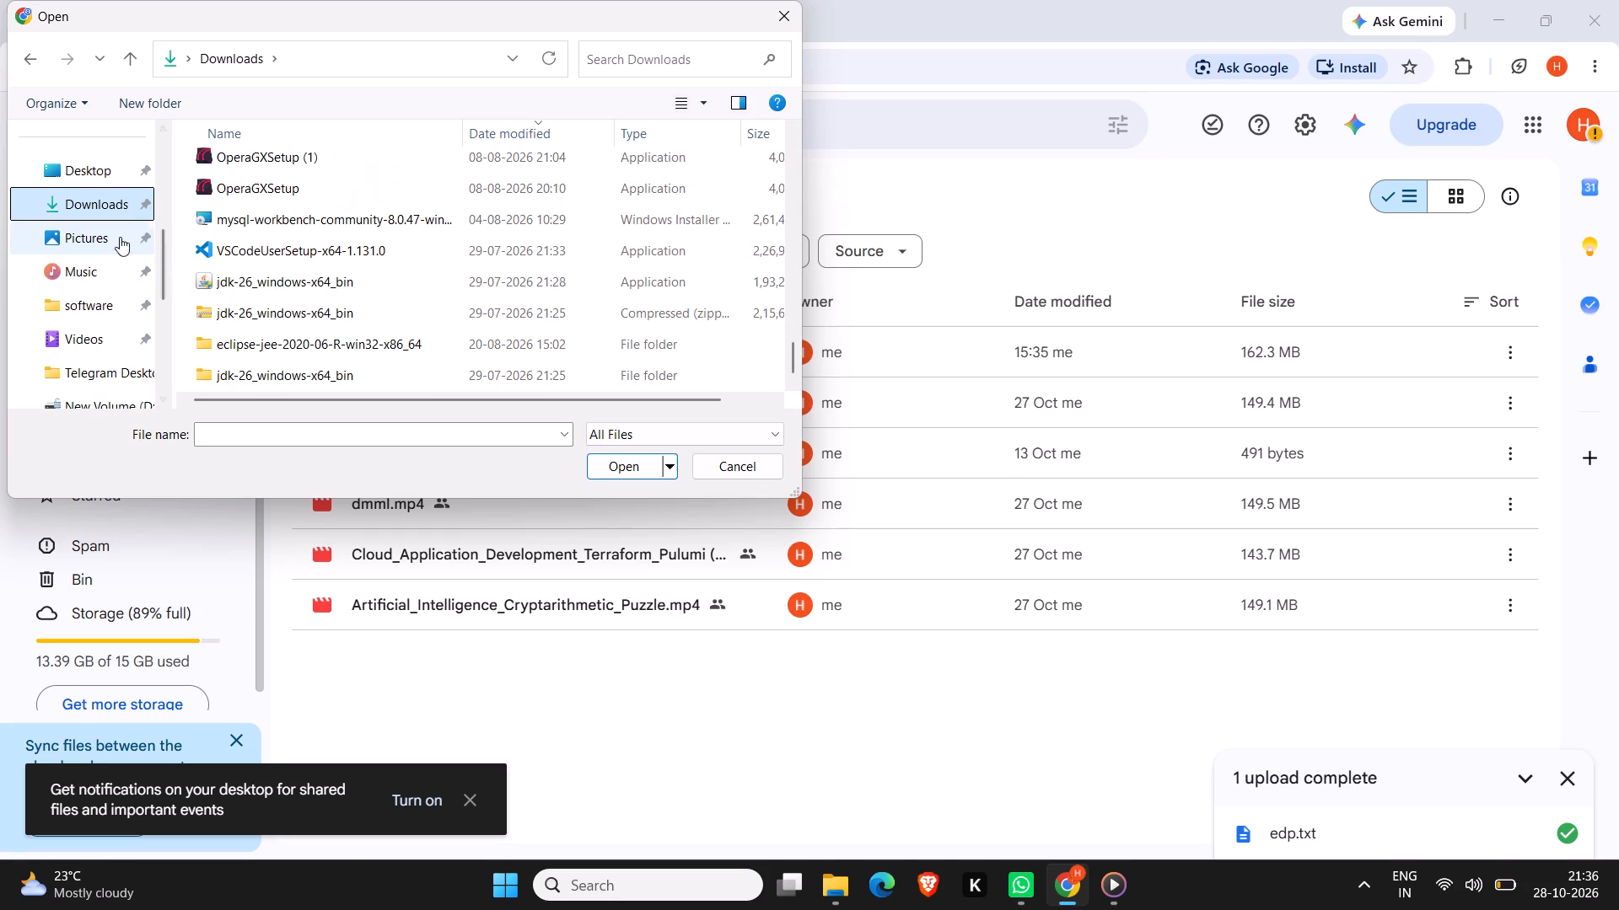
pyautogui.click(120, 225)
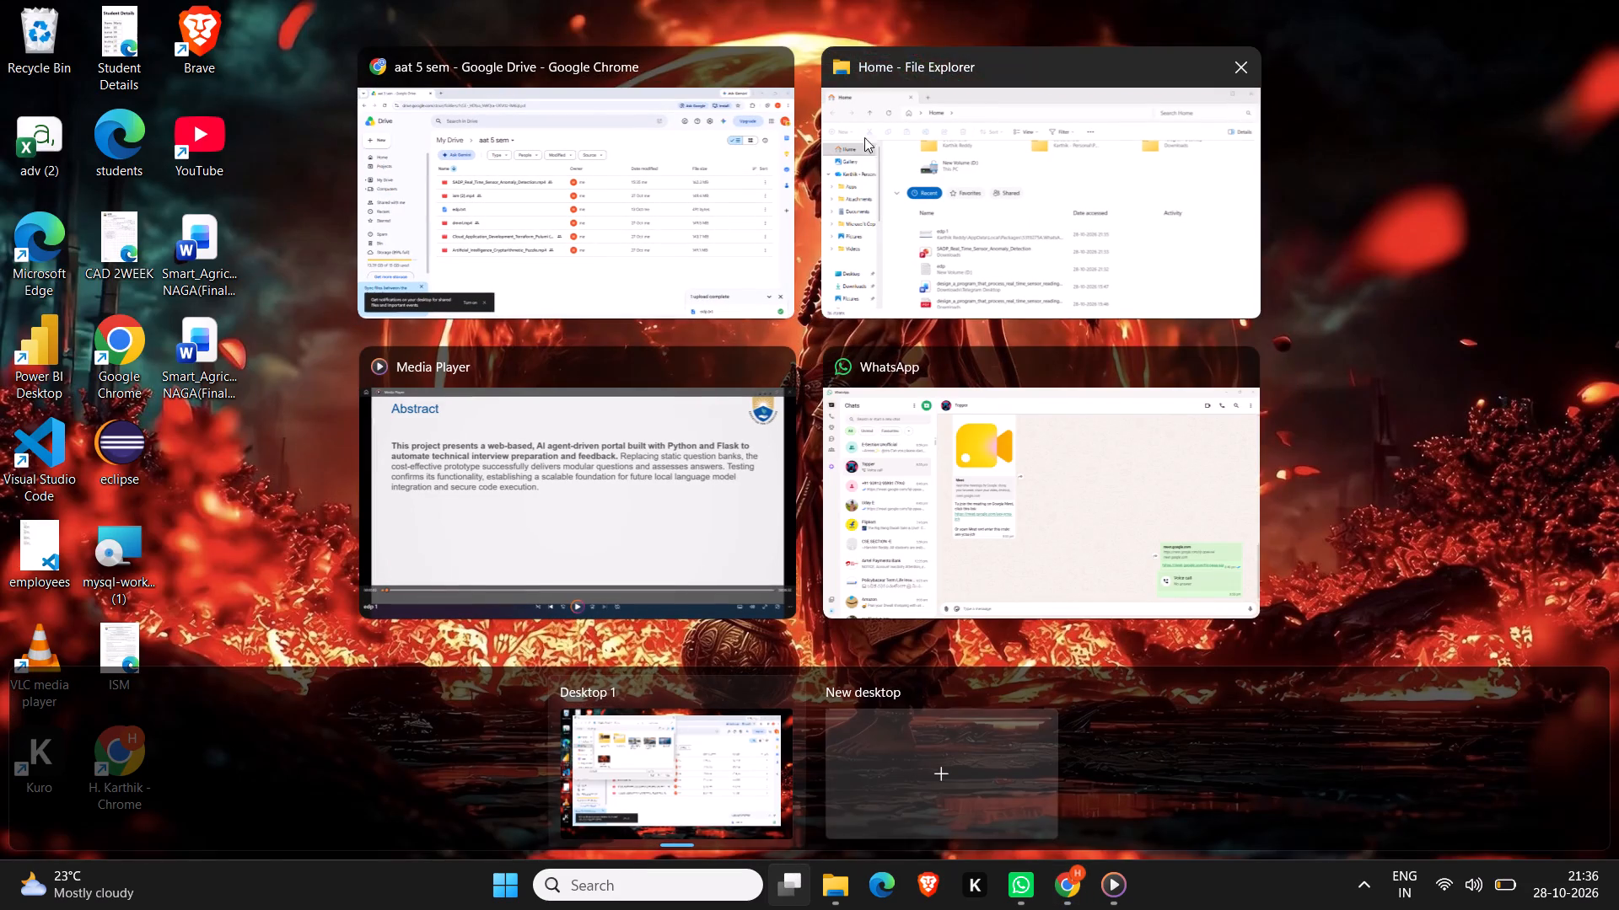
# Switch back to File Explorer to locate the recent edp 1 video.
pyautogui.click(880, 189)
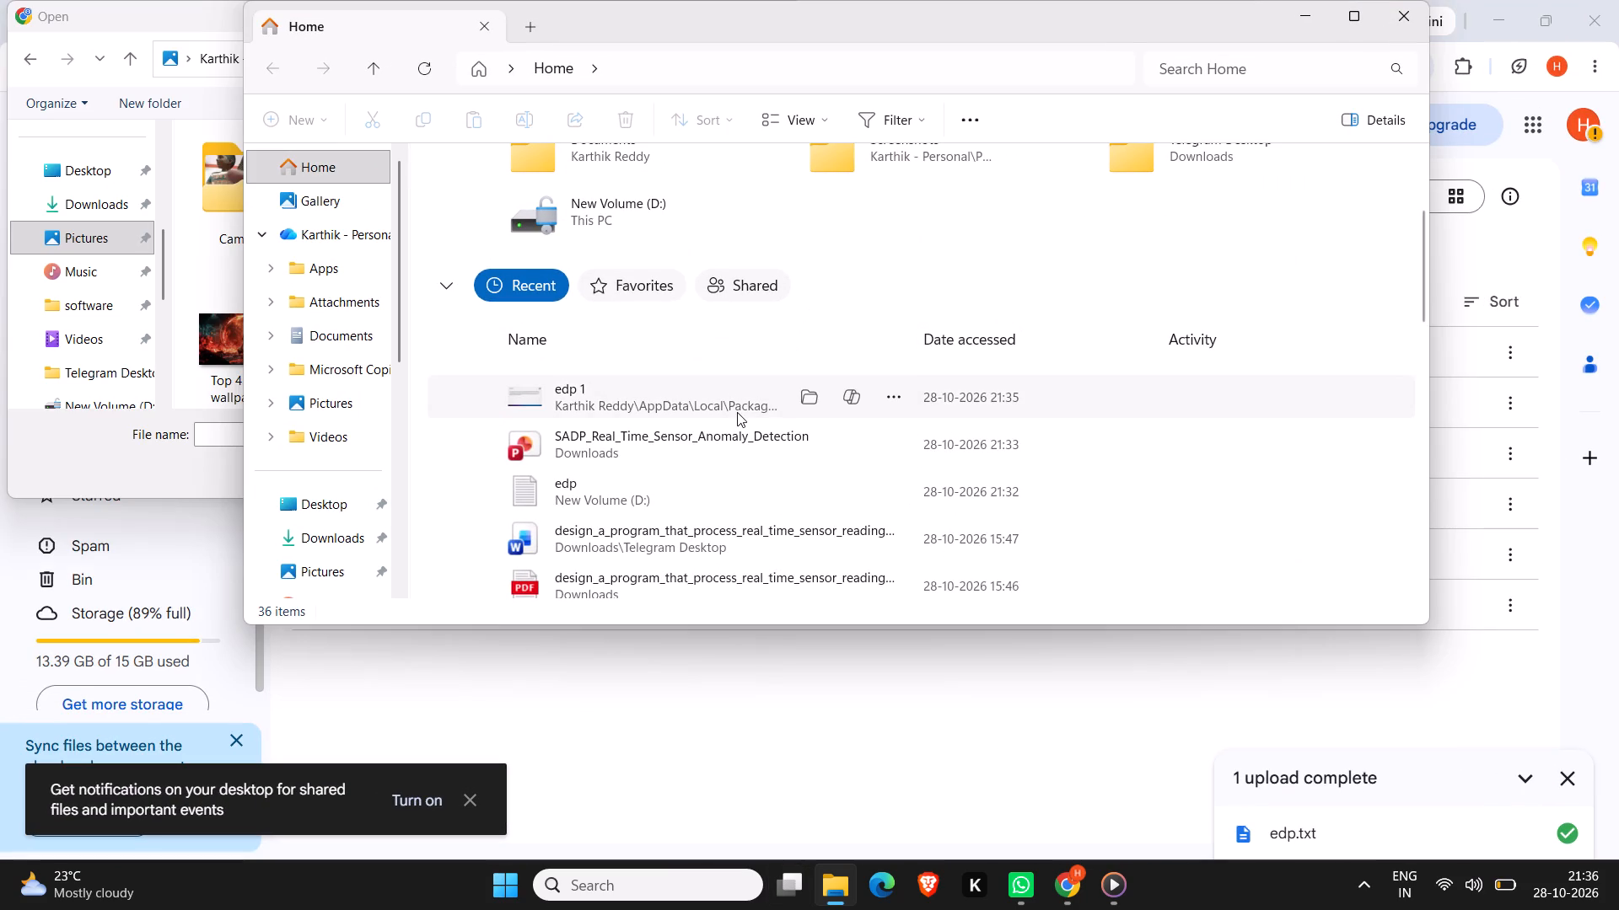
# Share the recent edp 1 video from File Explorer using Telegram Desktop as the sharing target.
pyautogui.rightClick(737, 412)
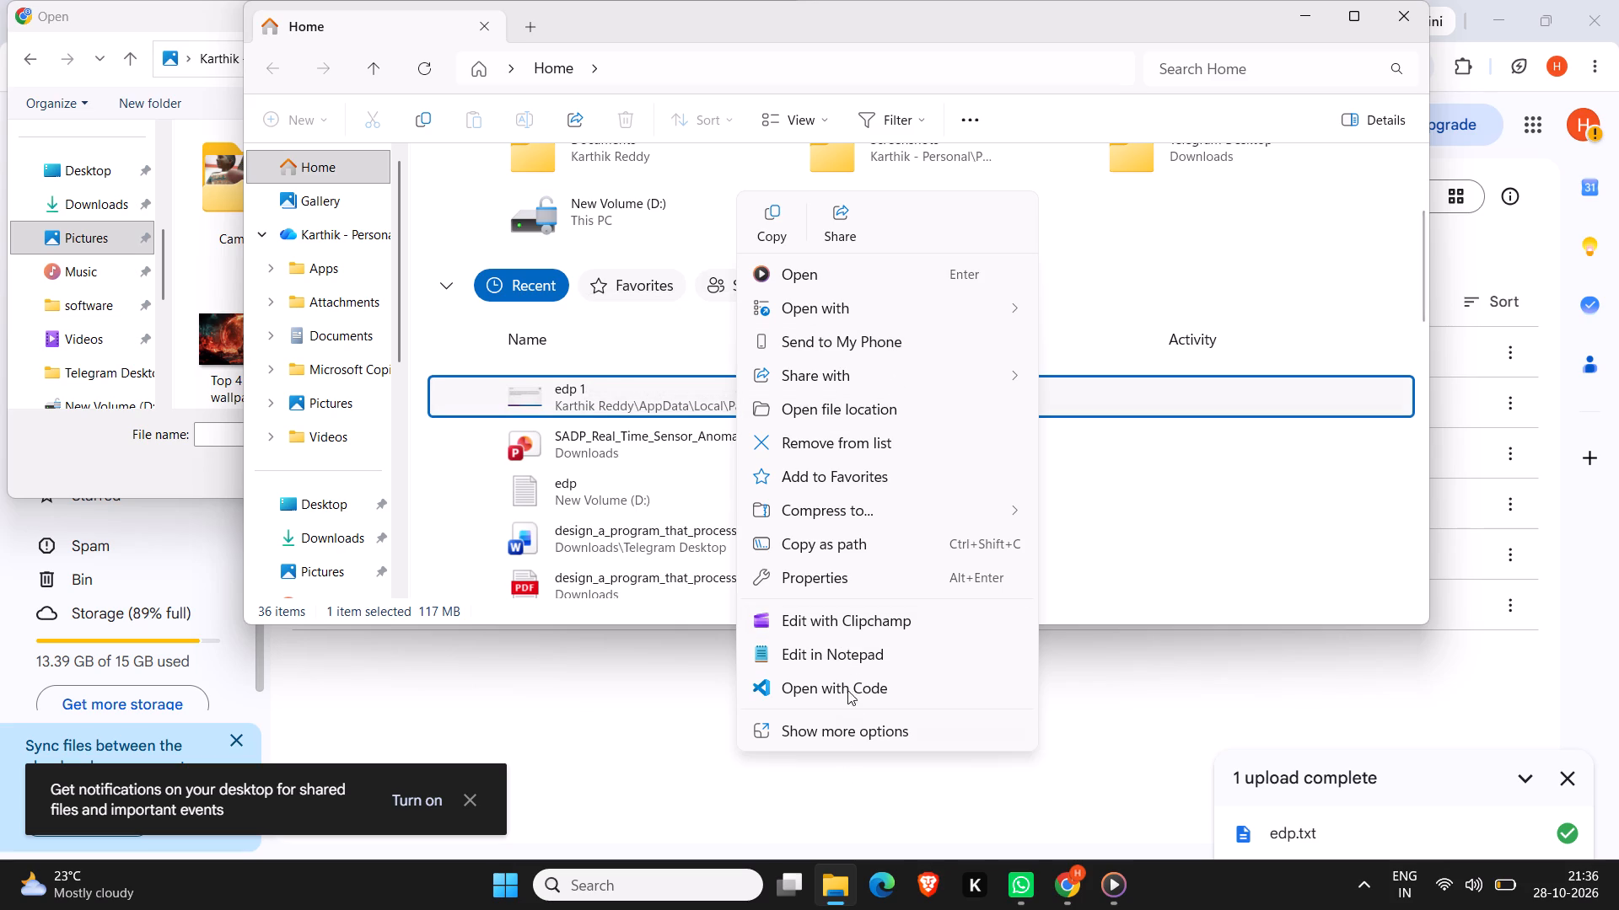
pyautogui.click(838, 379)
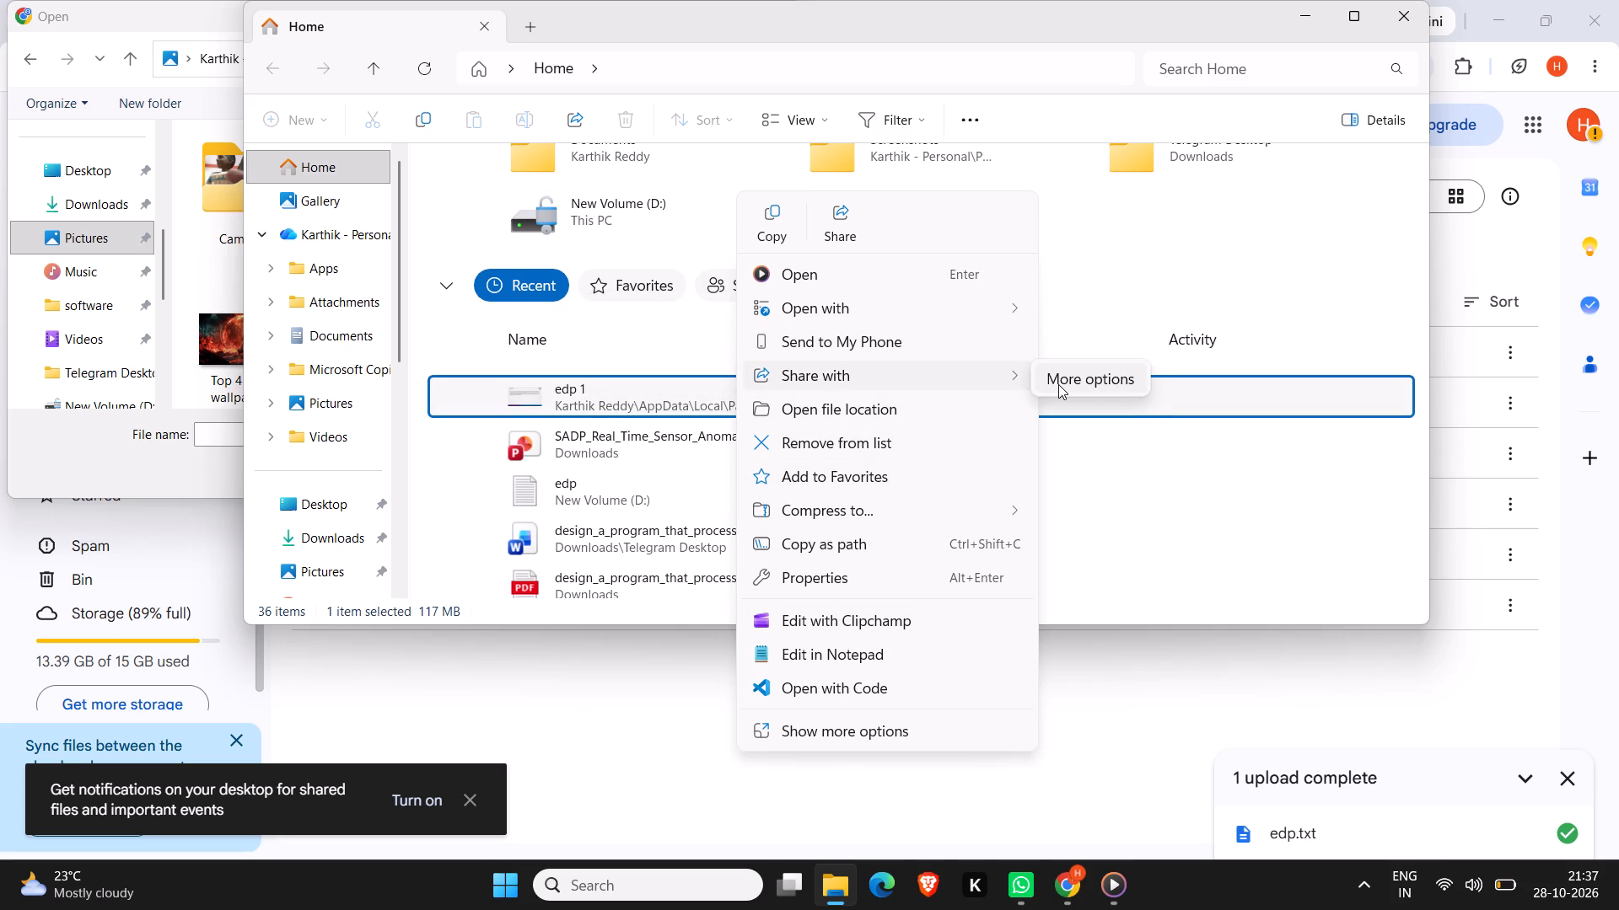
pyautogui.click(1058, 384)
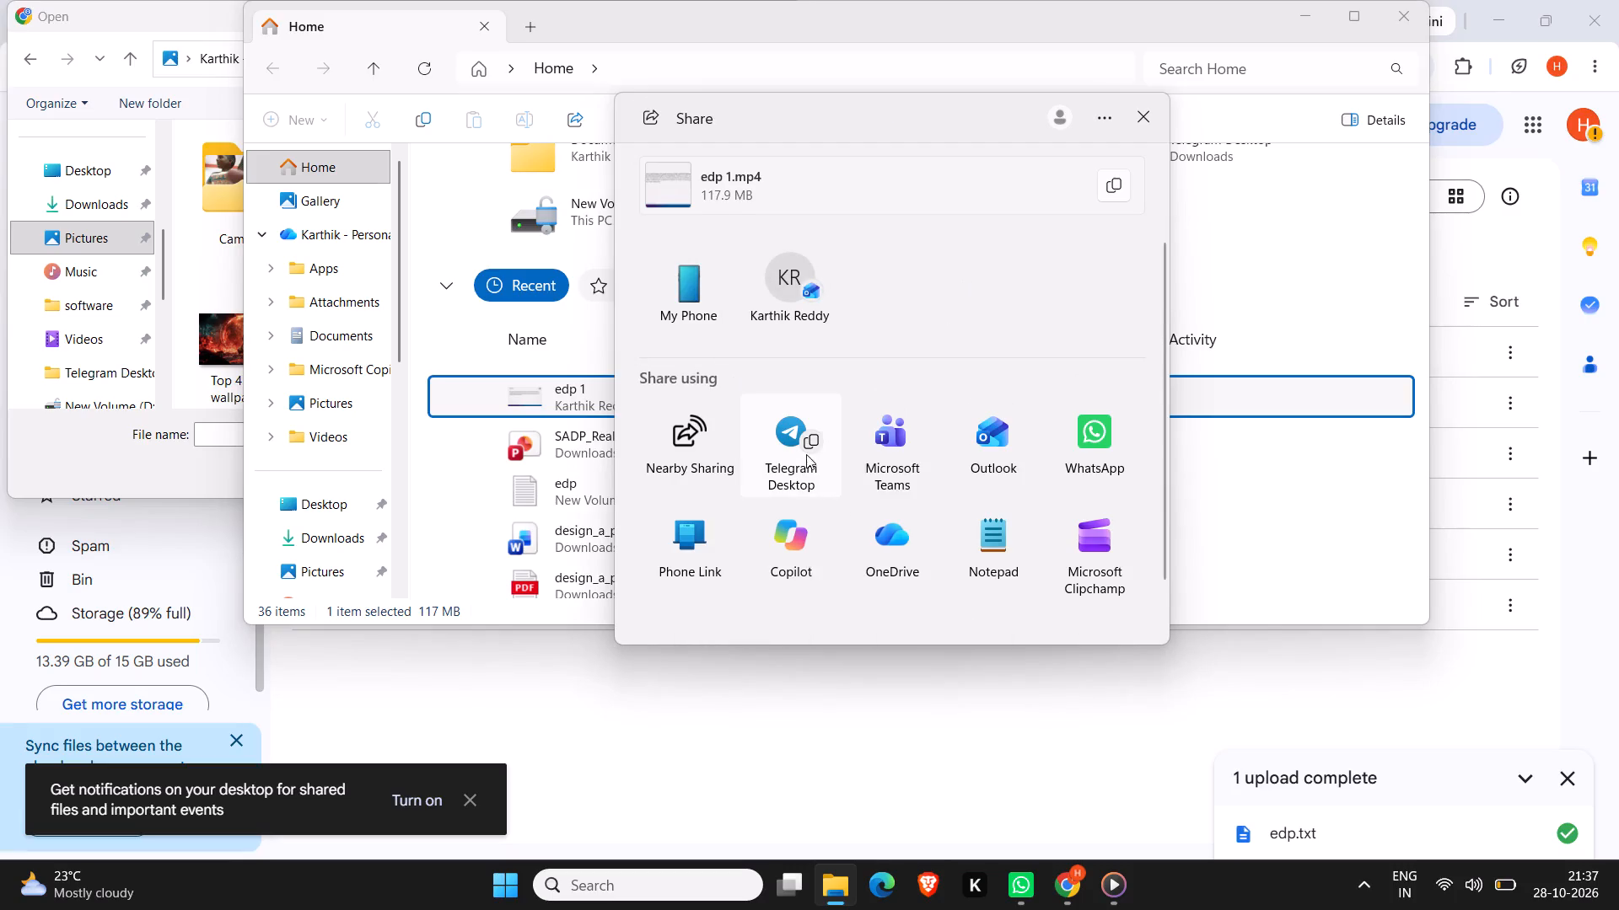
pyautogui.click(793, 420)
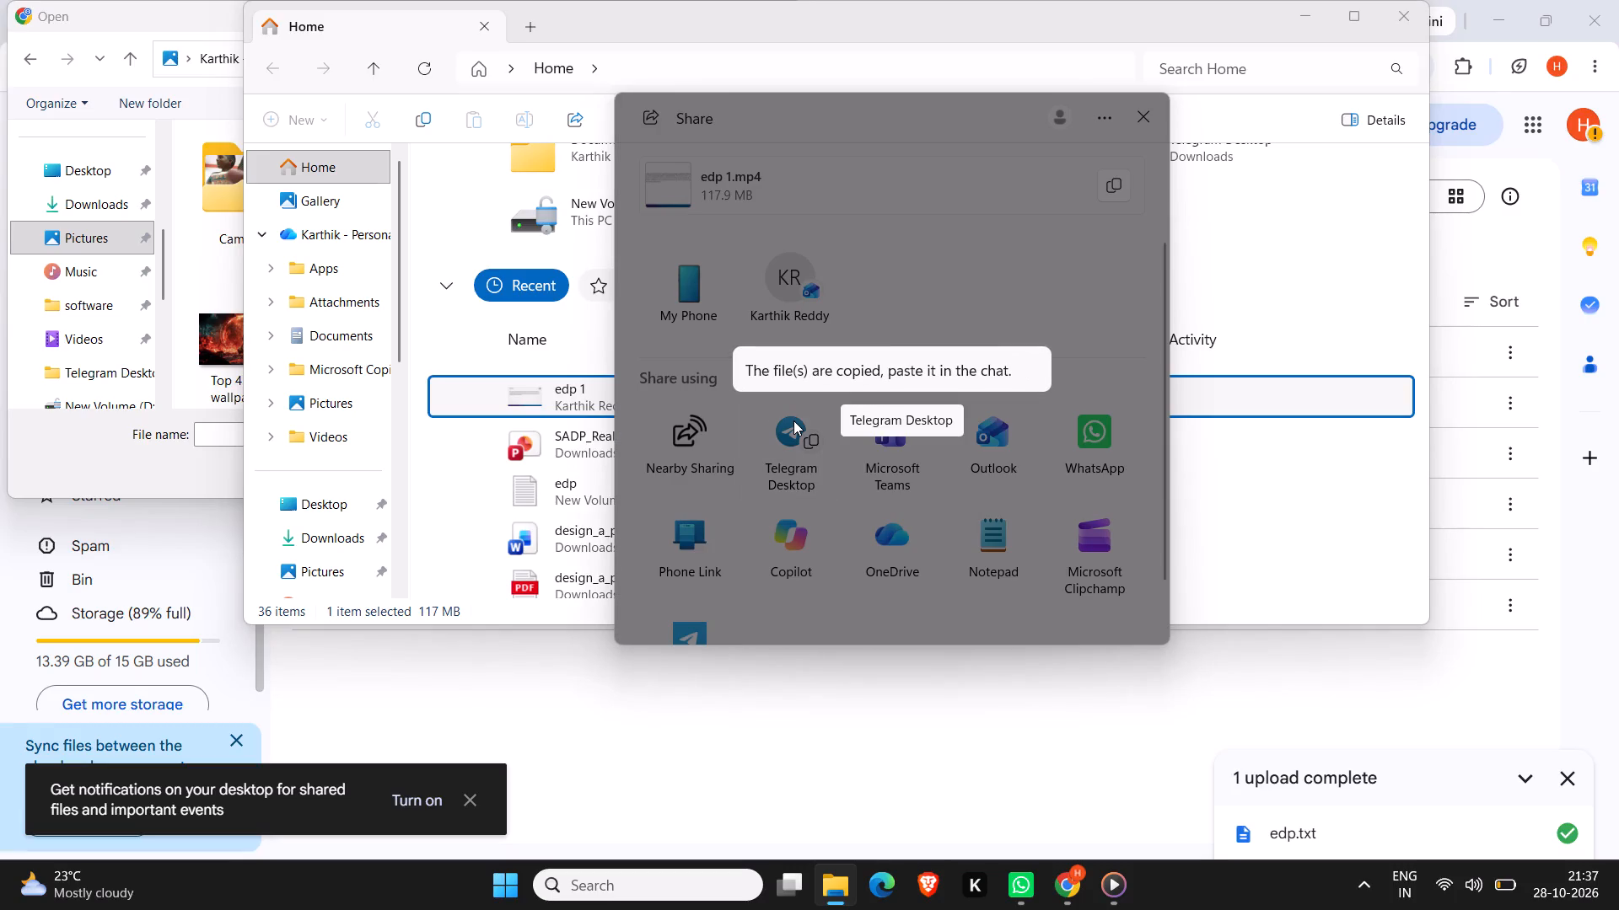
pyautogui.click(793, 420)
pyautogui.doubleClick(793, 420)
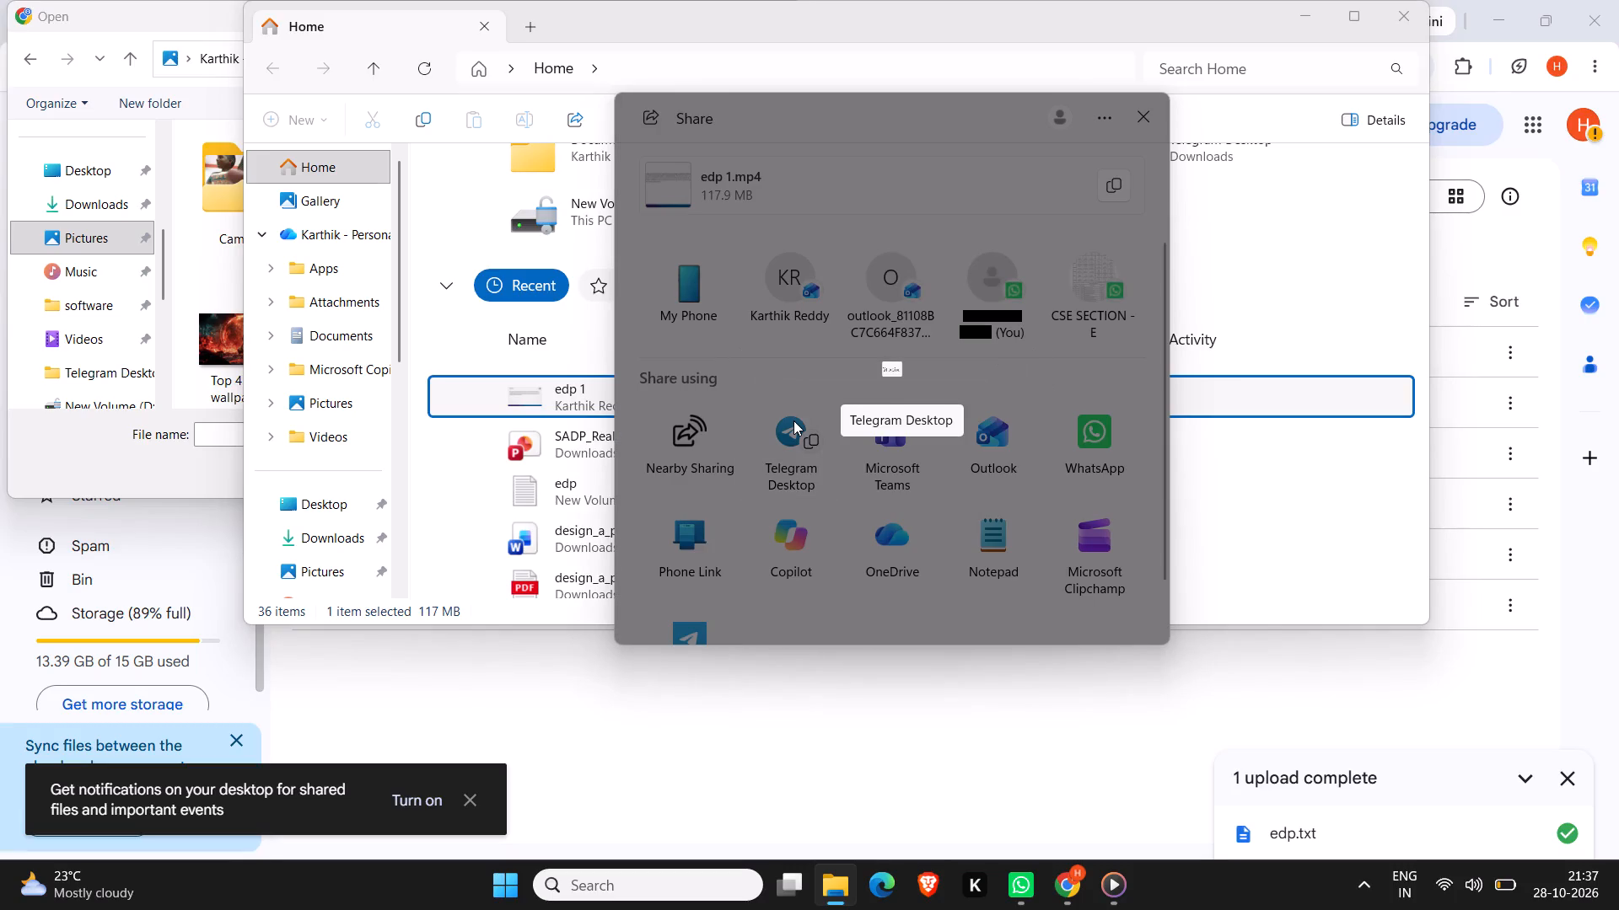
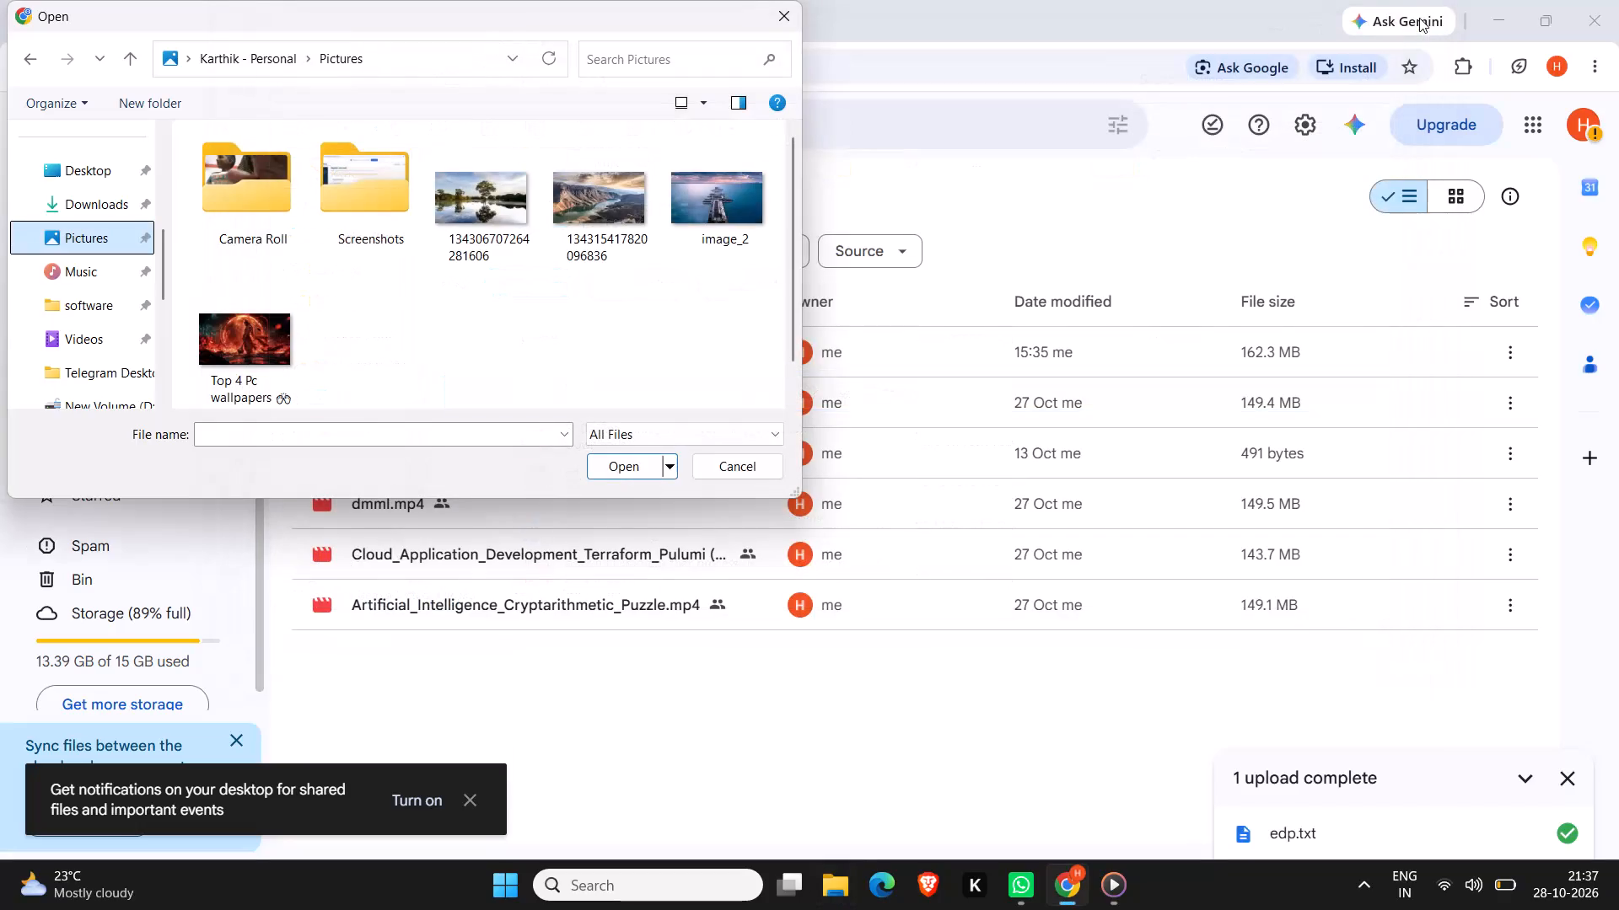
# Cancel the pending Drive upload's file chooser and close the open Chrome, Media Player and WhatsApp windows.
pyautogui.click(792, 13)
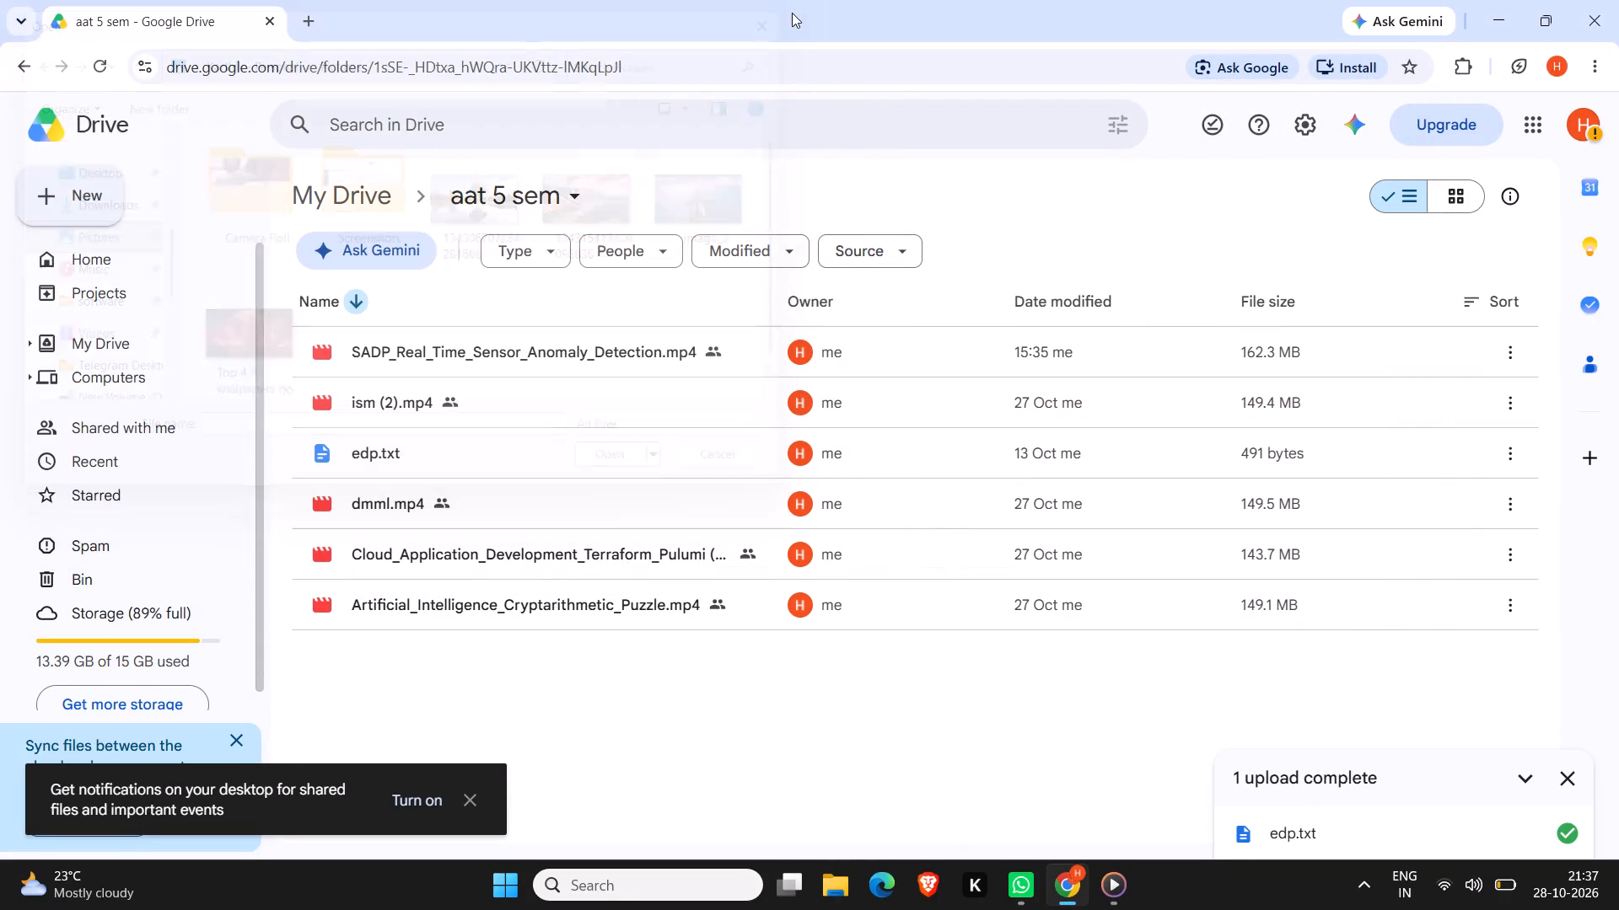
pyautogui.click(1614, 0)
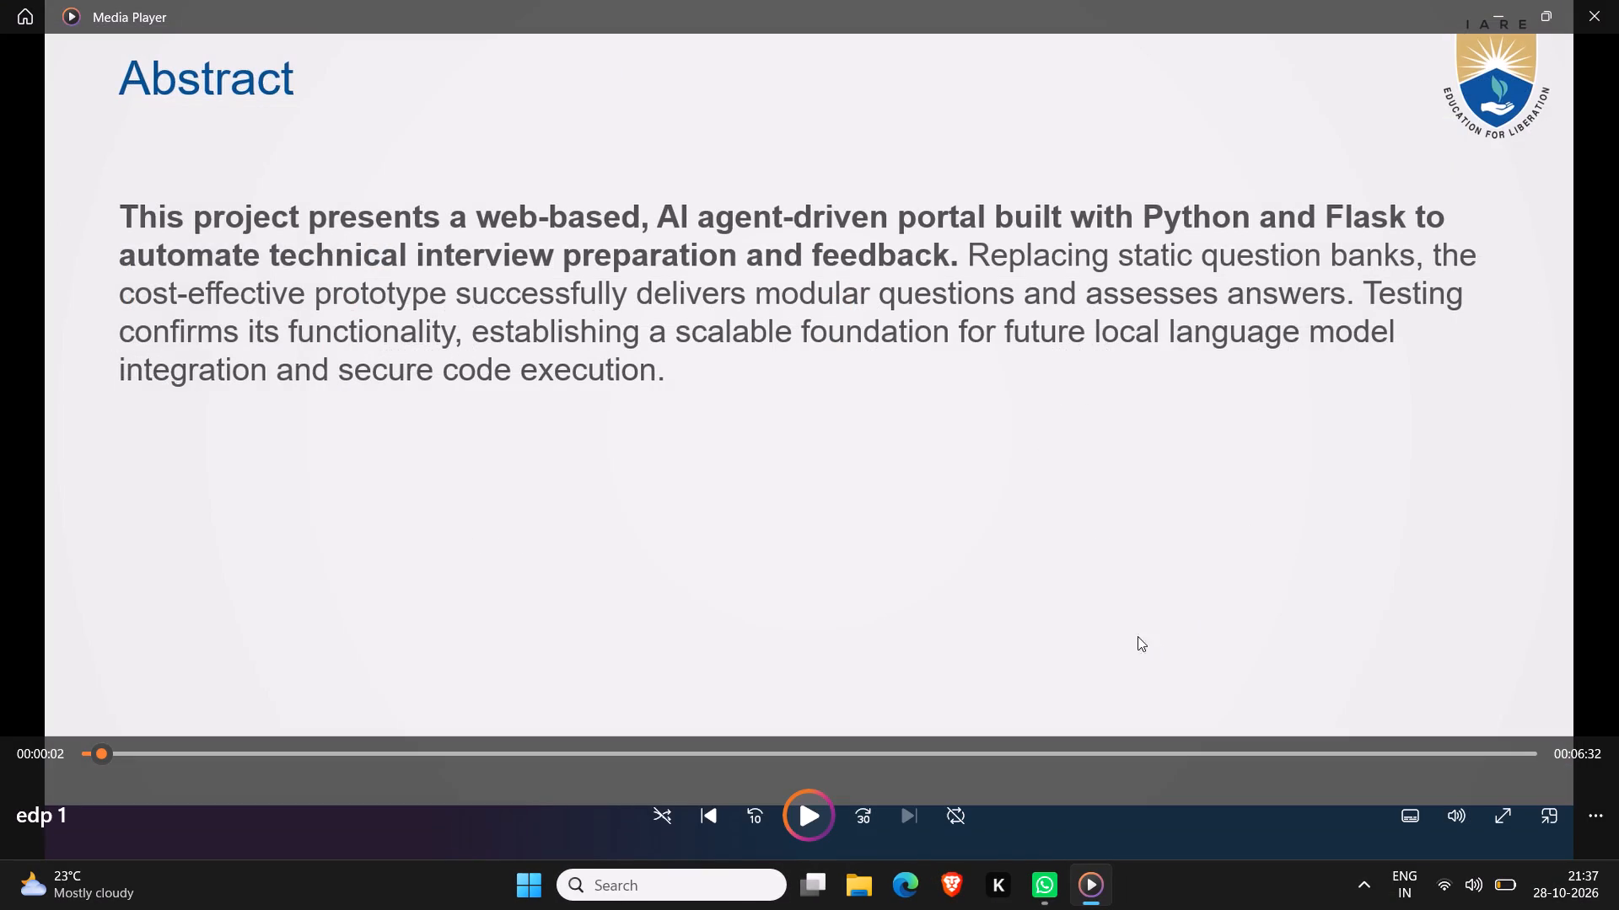
pyautogui.click(1580, 3)
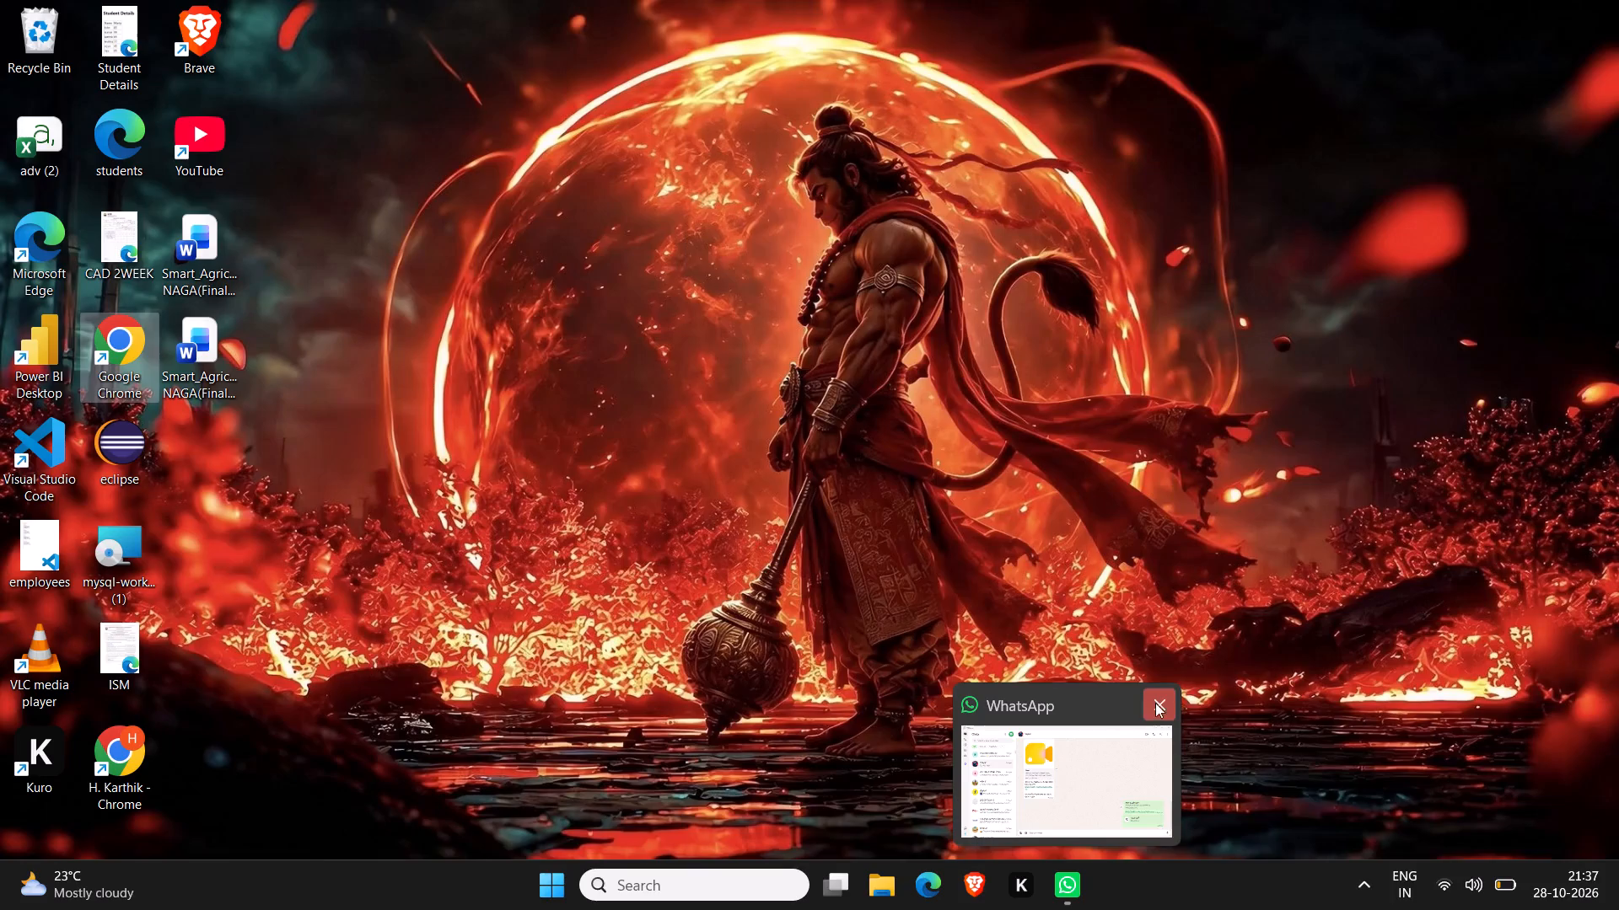
pyautogui.click(1164, 693)
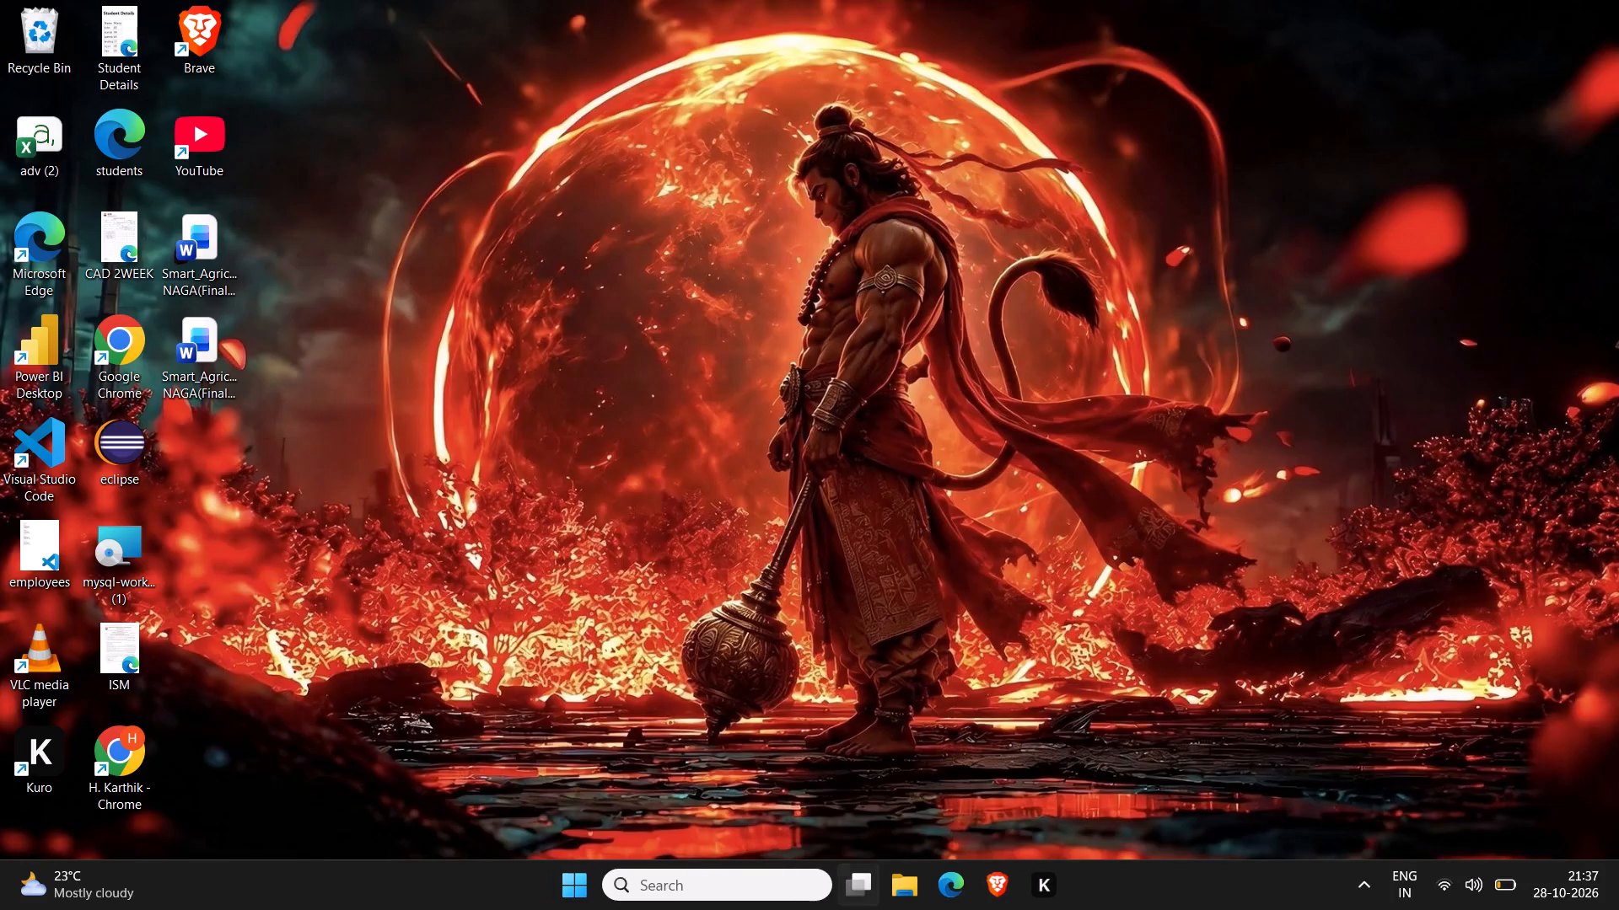
# Search Windows for the Telegram Desktop app using "te".
pyautogui.click(689, 889)
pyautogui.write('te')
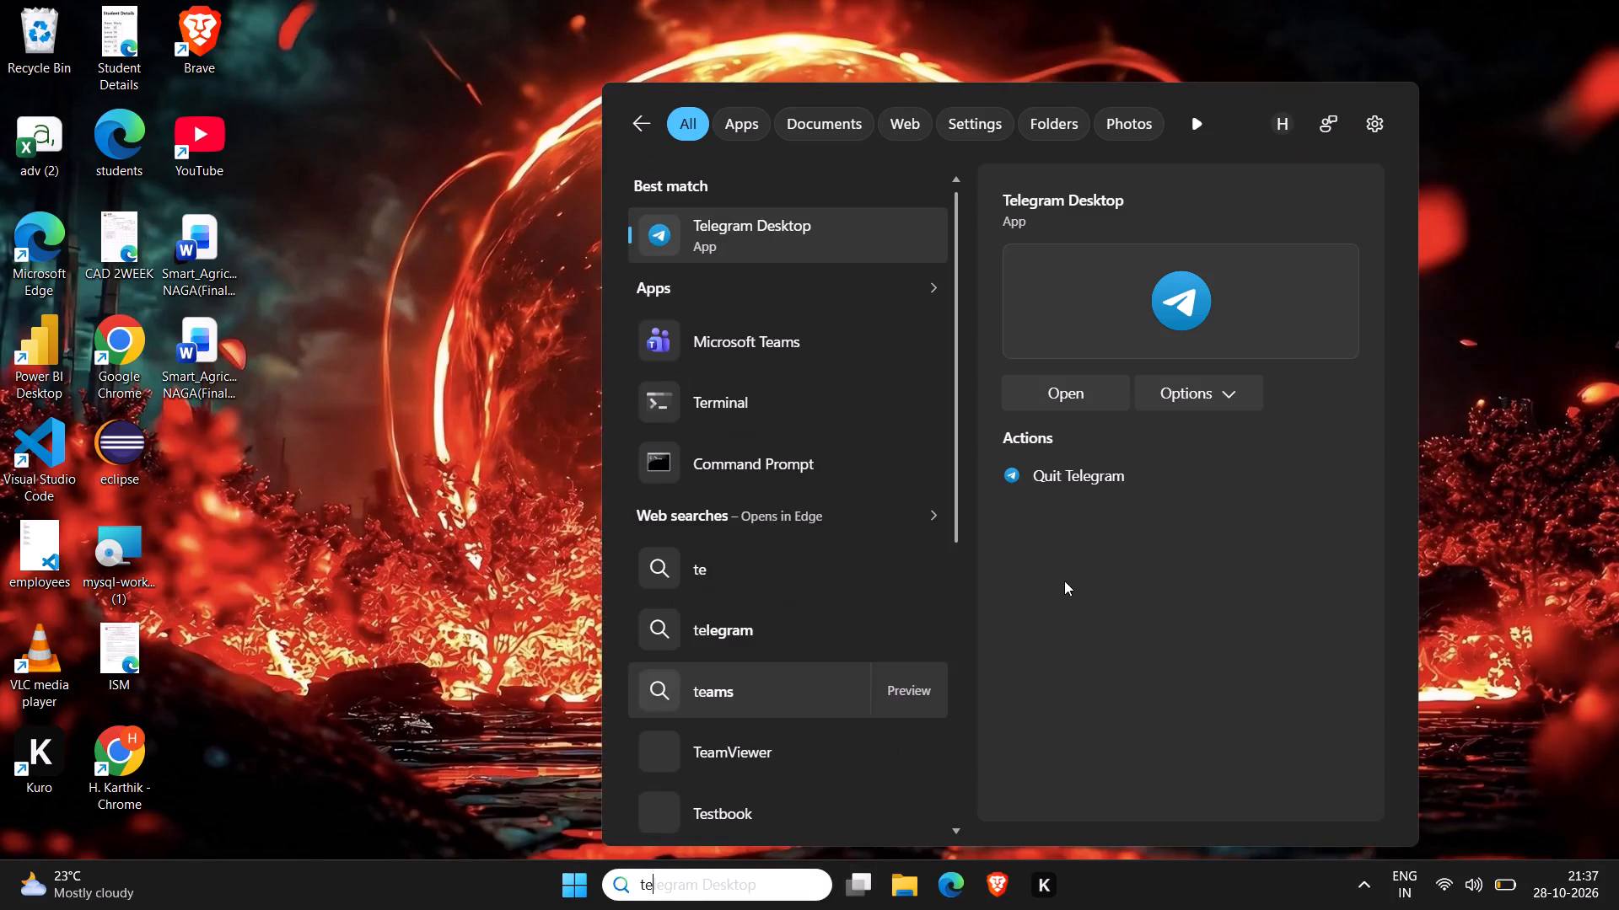
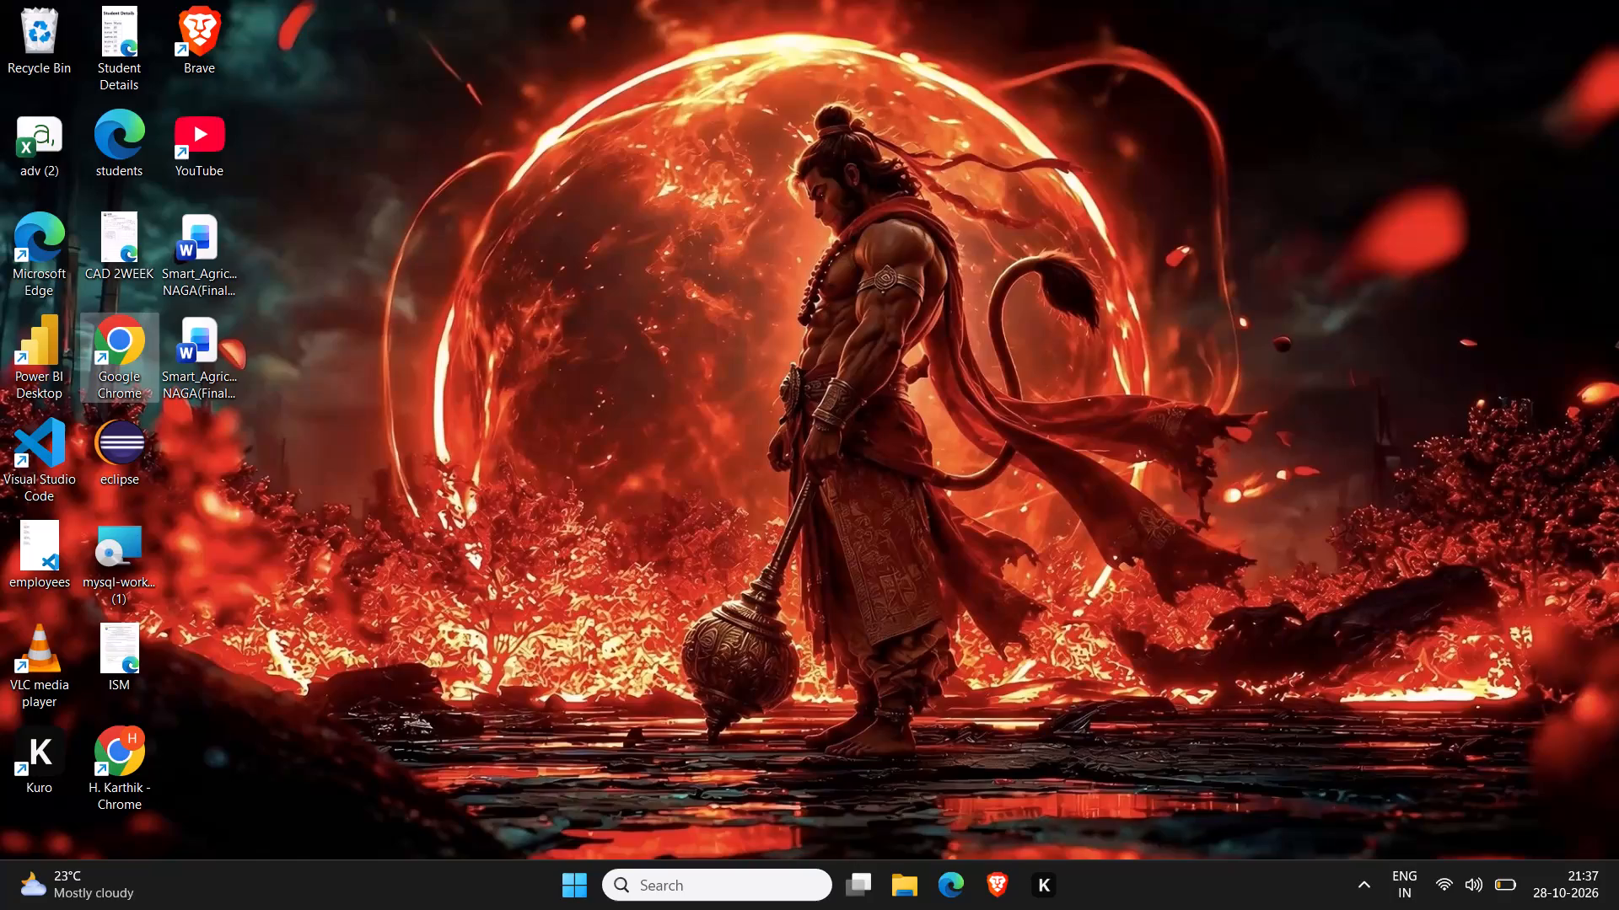
# Turn off the computer's Wi-Fi connection and return to the desktop.
pyautogui.click(1433, 870)
pyautogui.click(1433, 870)
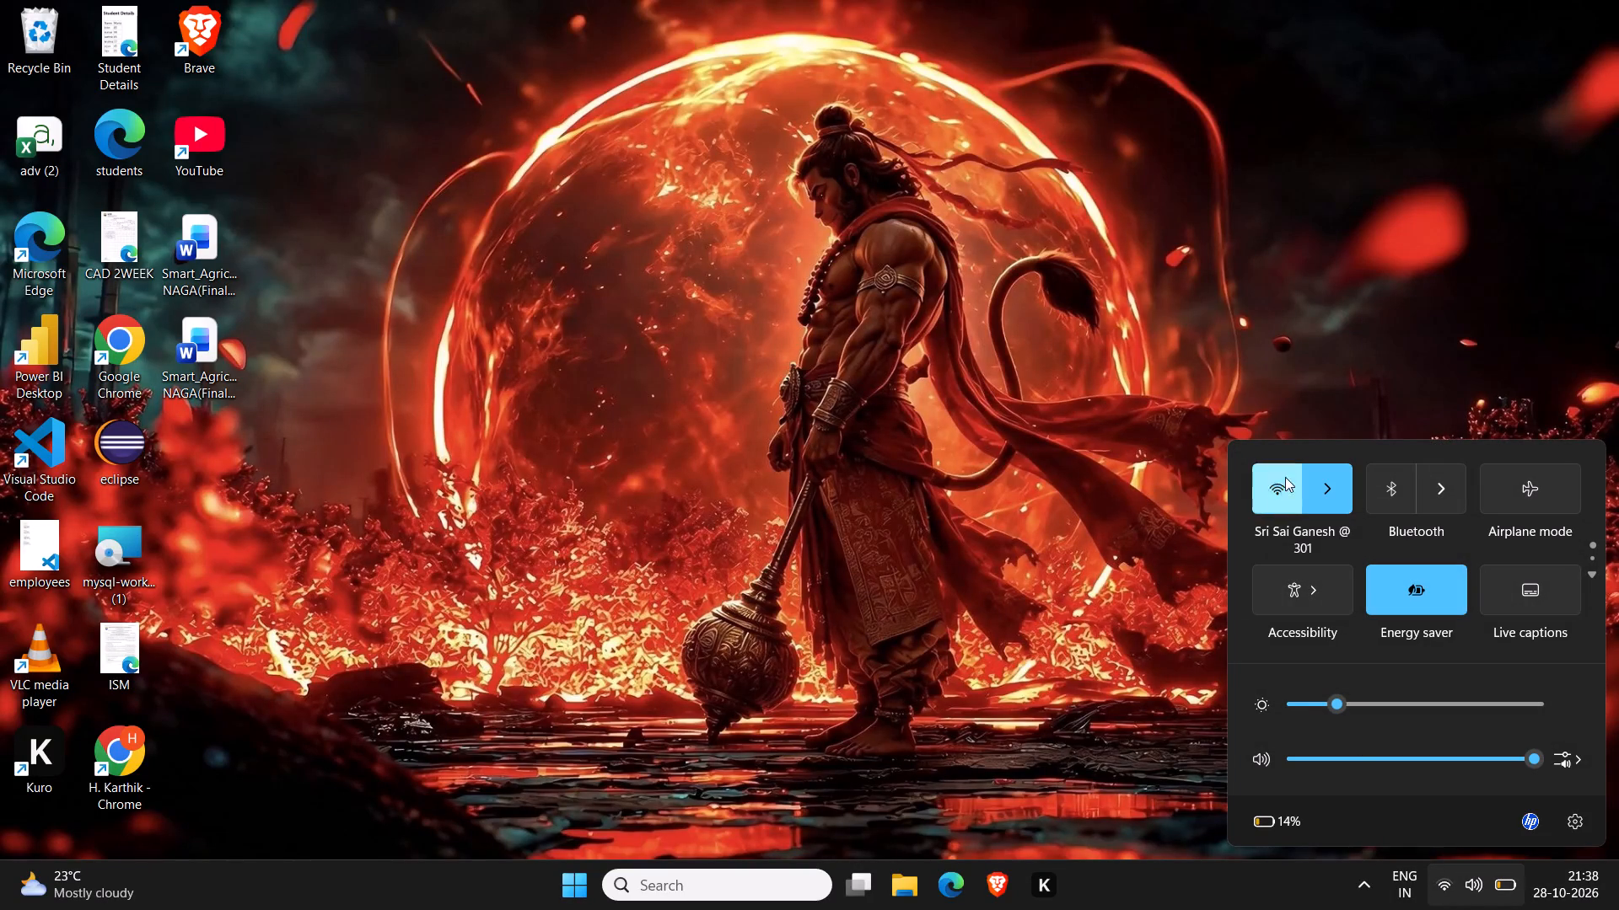
pyautogui.click(1274, 489)
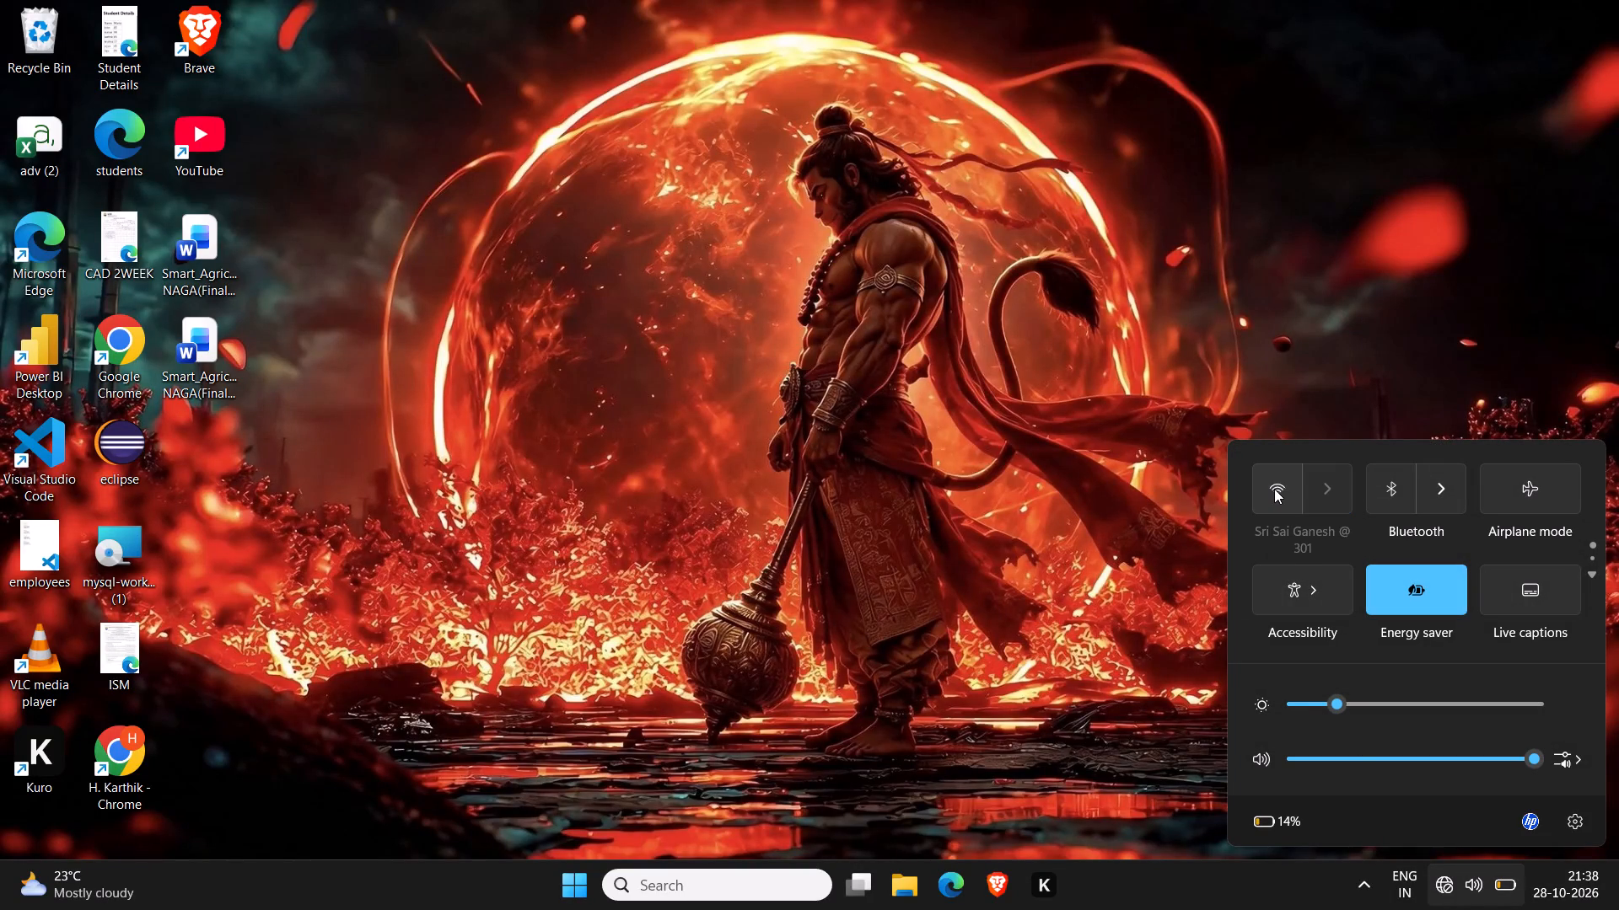
pyautogui.hotkey('alt', 'F4')
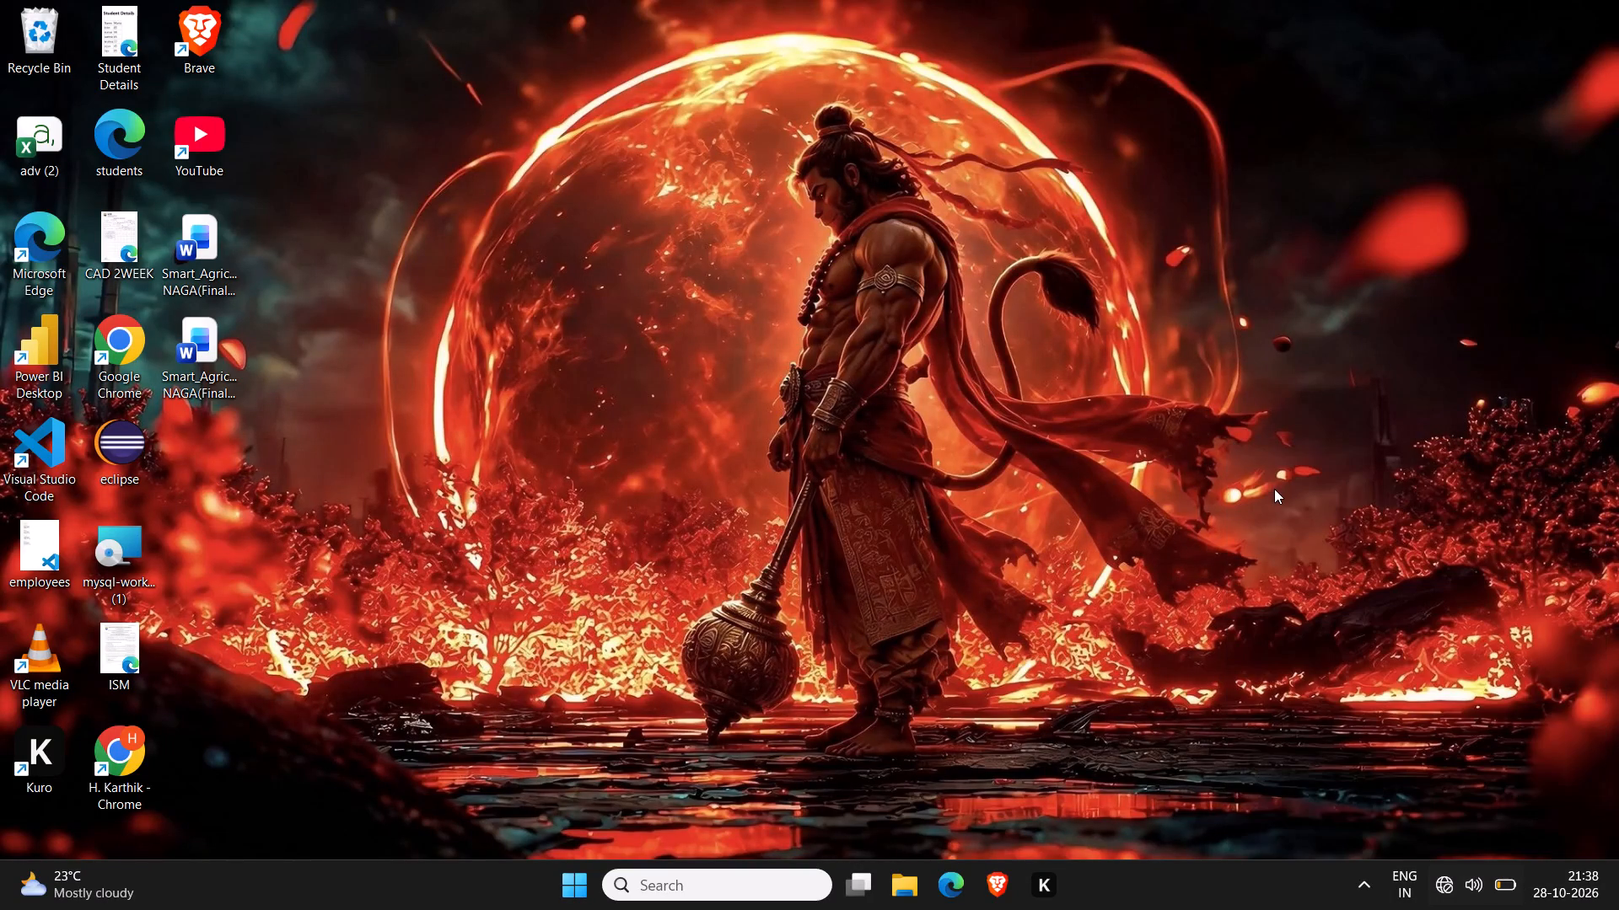
# Shut down the computer from the desktop.
pyautogui.hotkey('alt', 'F4')
pyautogui.press('Return')
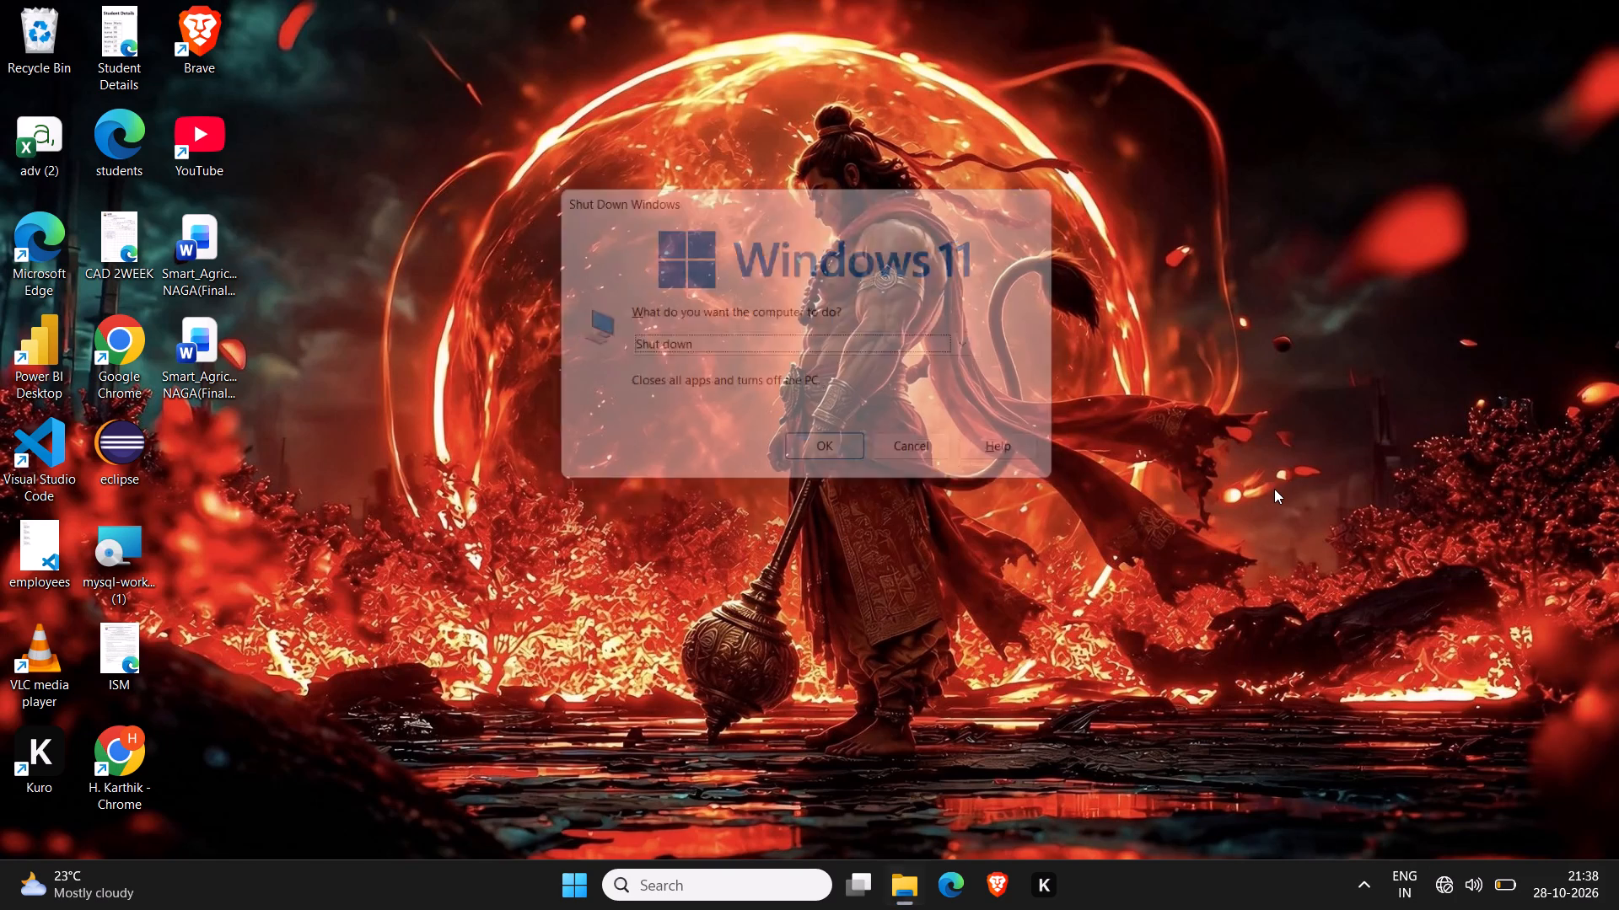